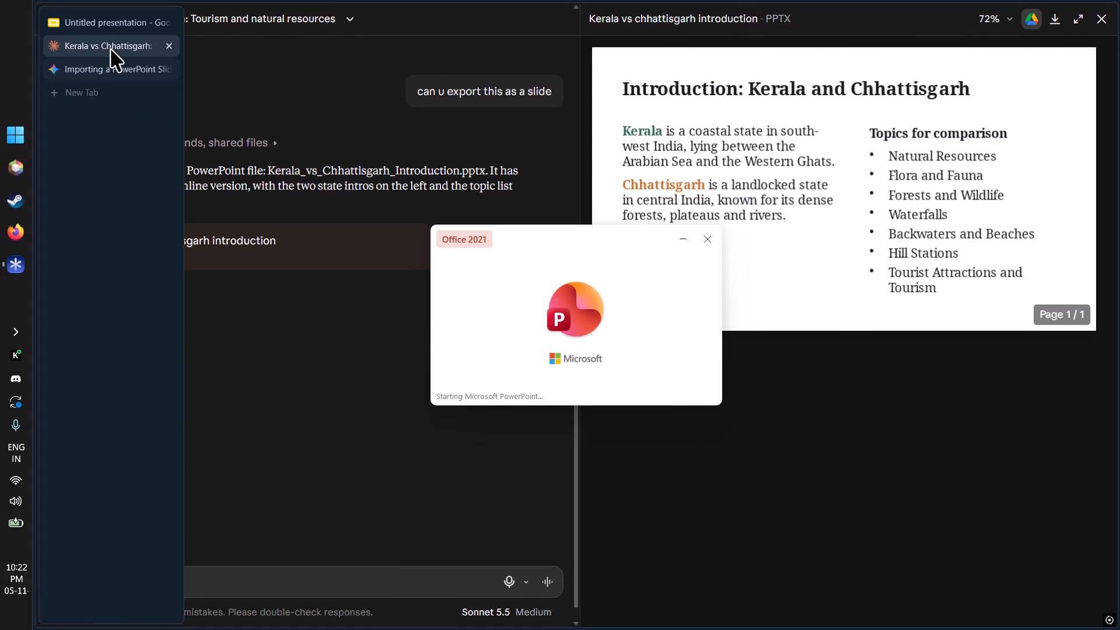
# Close the Kerala vs Chhattisgarh chat and the Gemini import chat, and deselect the heading box on slide 2.
pyautogui.middleClick(110, 49)
pyautogui.middleClick(110, 49)
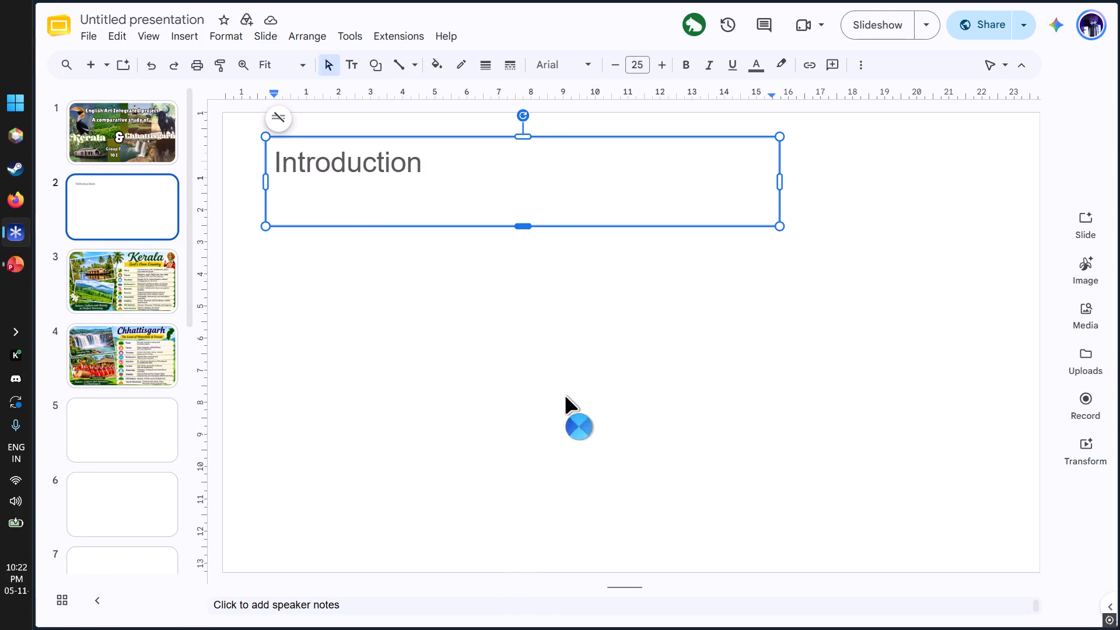
pyautogui.click(568, 395)
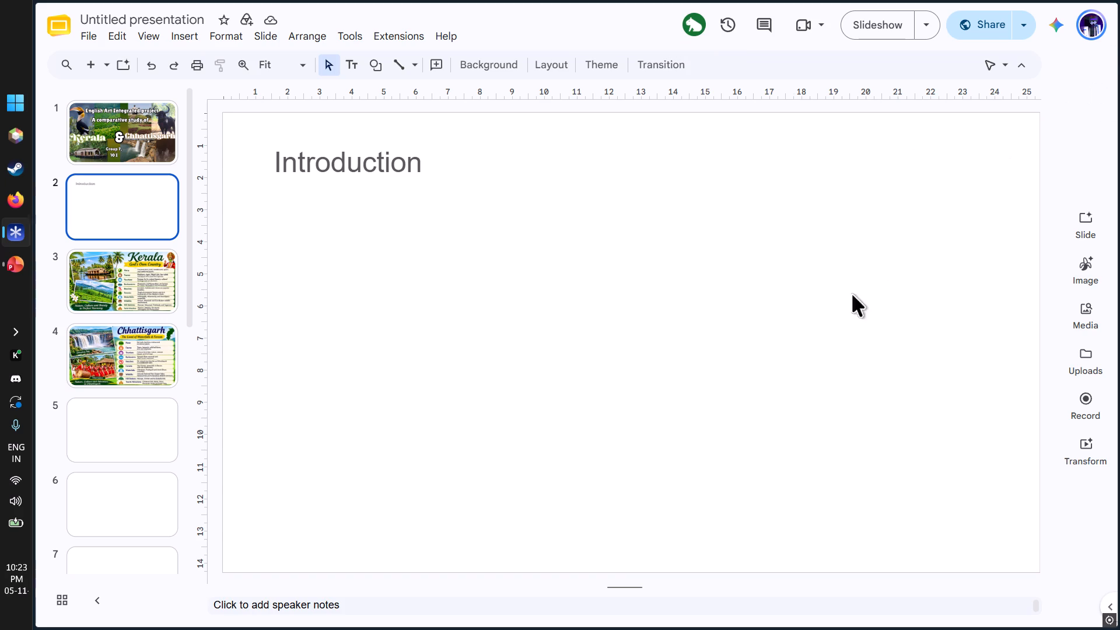
# Switch to PowerPoint and enable editing for Kerala_vs_Chhattisgarh_Introduction.pptx.
pyautogui.click(6, 281)
pyautogui.click(267, 227)
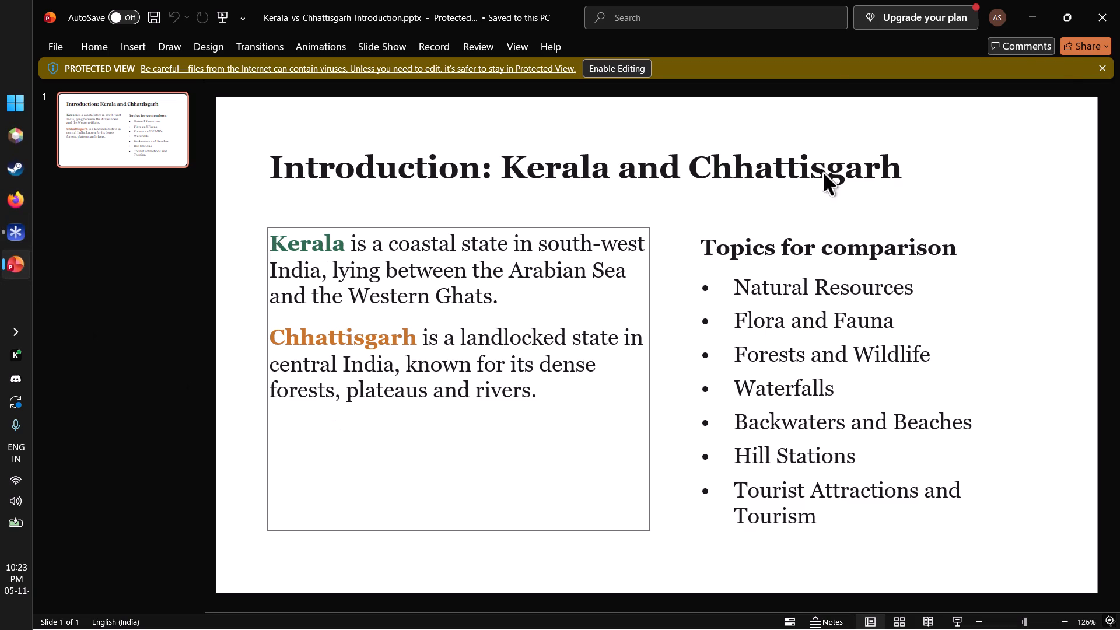
pyautogui.click(628, 69)
# Copy the paragraph describing Kerala as a coastal state from the introduction slide.
pyautogui.click(281, 276)
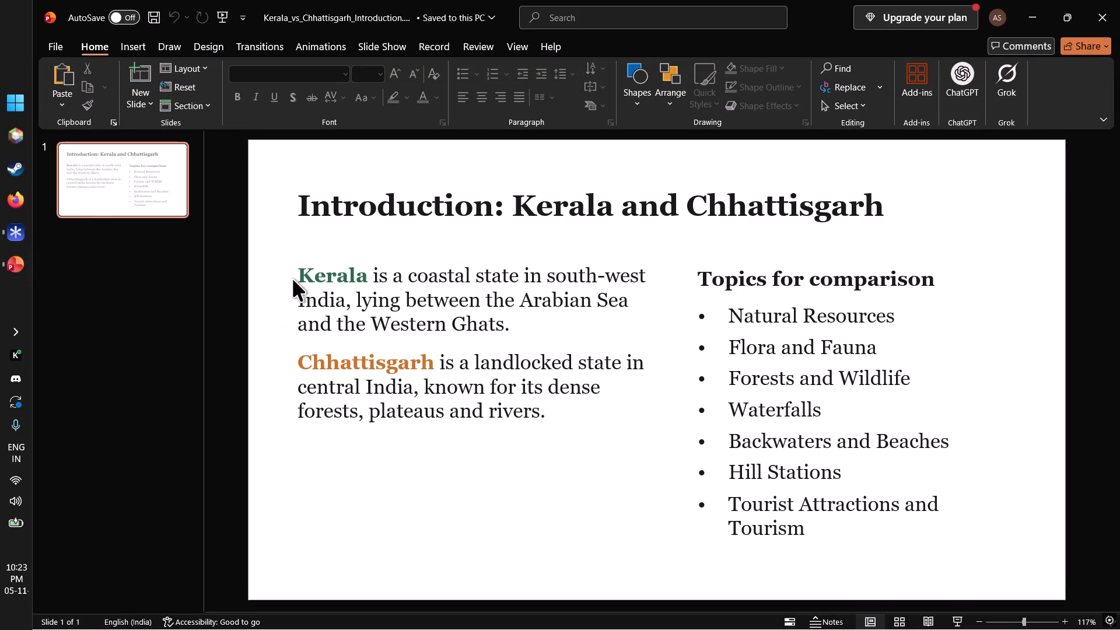
pyautogui.click(351, 285)
pyautogui.moveTo(569, 327); pyautogui.dragTo(283, 277)
pyautogui.hotkey('ctrl', 'c')
# Switch back to the Untitled presentation and add a colon after "Introduction" in slide 2's heading.
pyautogui.click(0, 224)
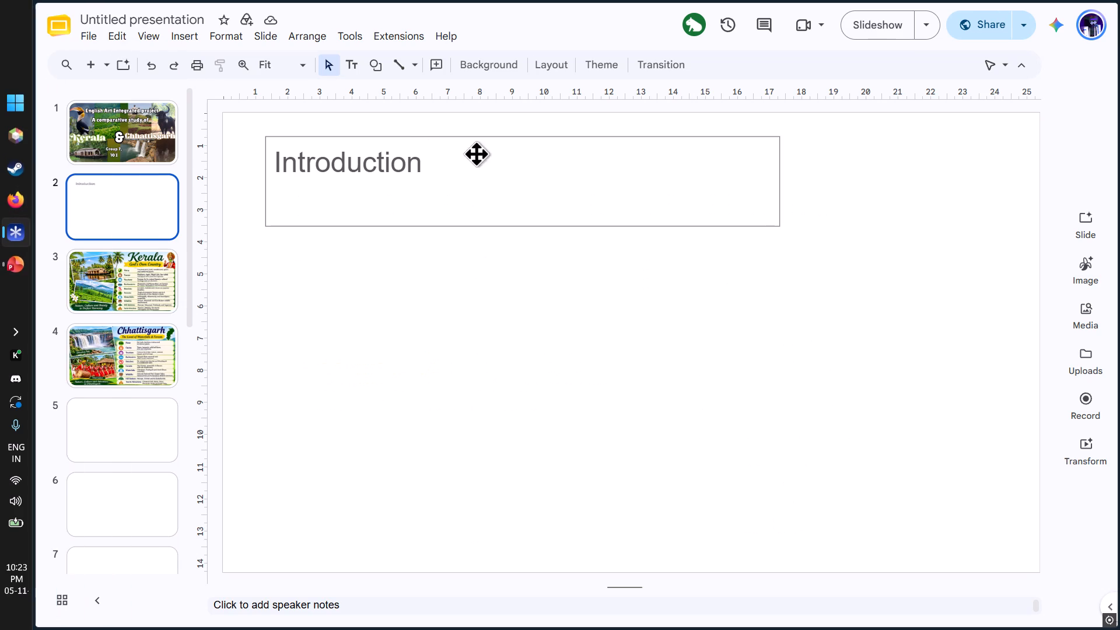
pyautogui.click(418, 169)
pyautogui.hotkey('shift', ':')
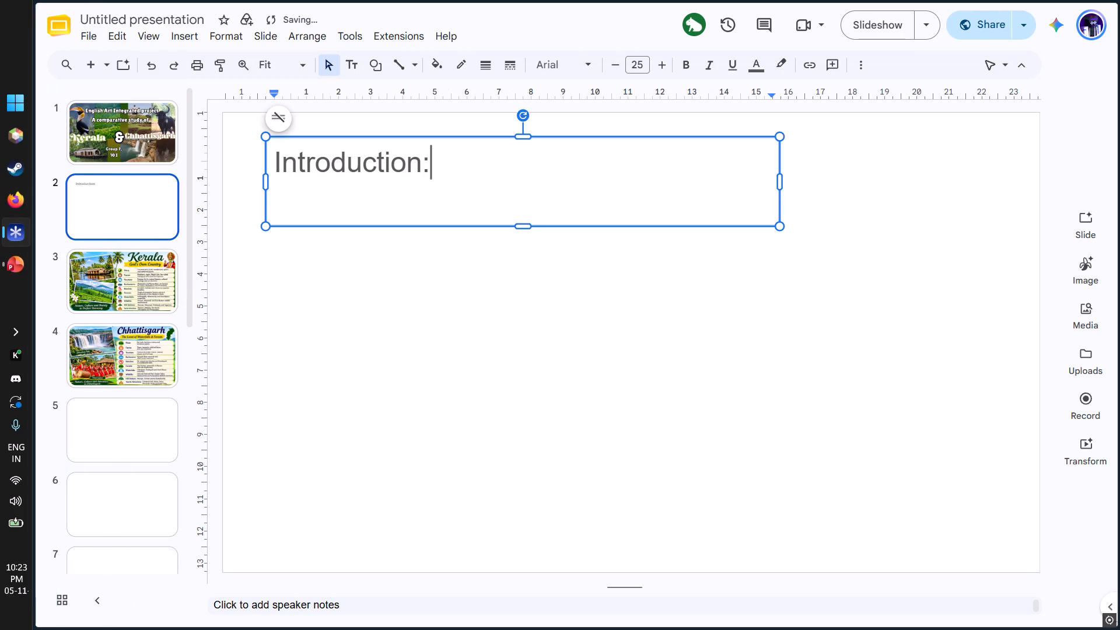
pyautogui.click(495, 364)
# Draw a large text box below the heading on slide 2 and paste the copied Kerala paragraph into it.
pyautogui.click(359, 68)
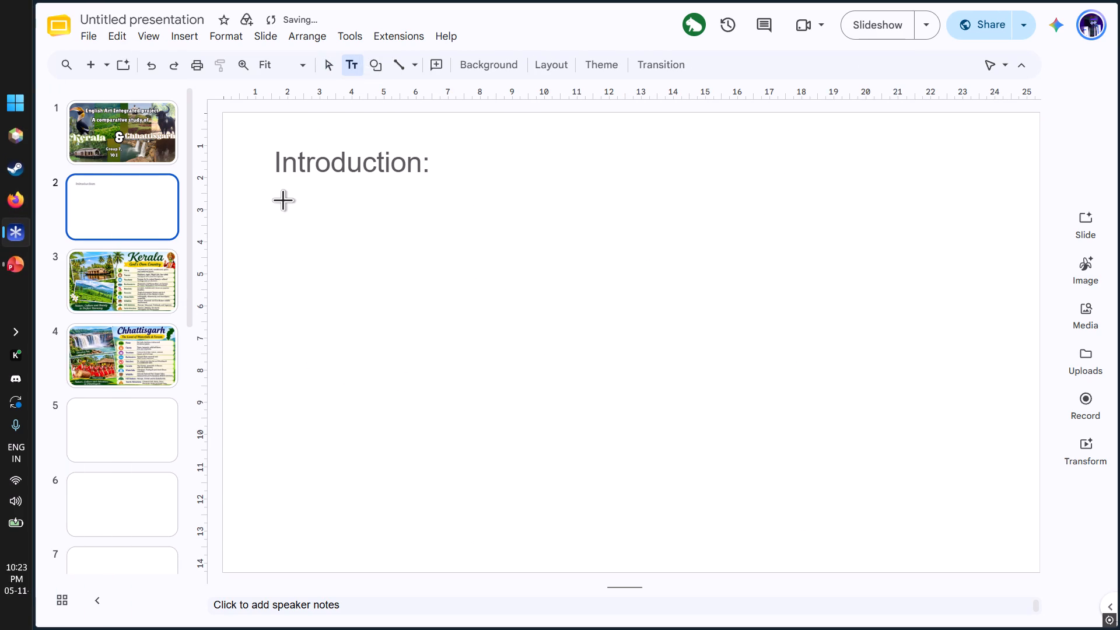
pyautogui.moveTo(276, 201); pyautogui.dragTo(722, 540)
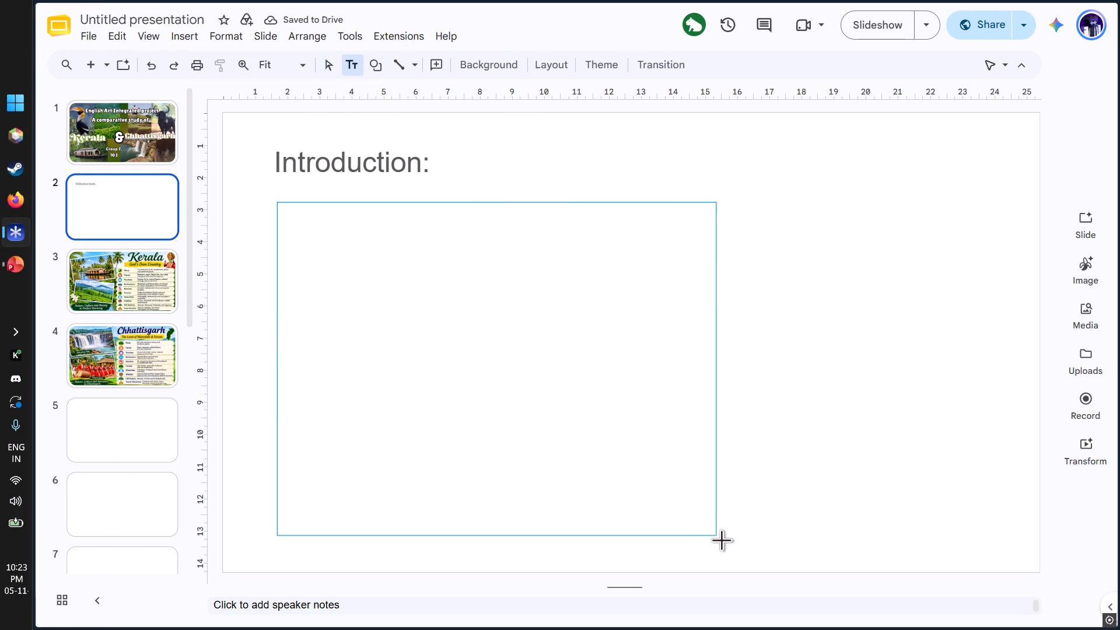
pyautogui.moveTo(722, 540); pyautogui.dragTo(740, 545)
pyautogui.hotkey('ctrl', 'v')
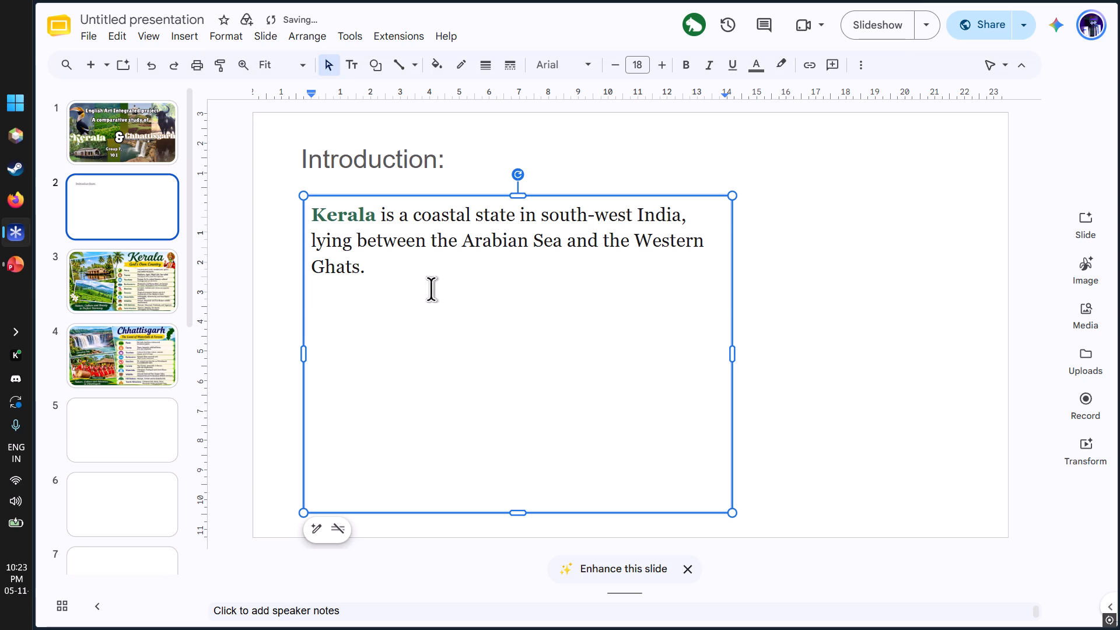
# Change the pasted Kerala paragraph's font to Arial, undoing the accidental font size decrease.
pyautogui.moveTo(368, 281); pyautogui.dragTo(309, 204)
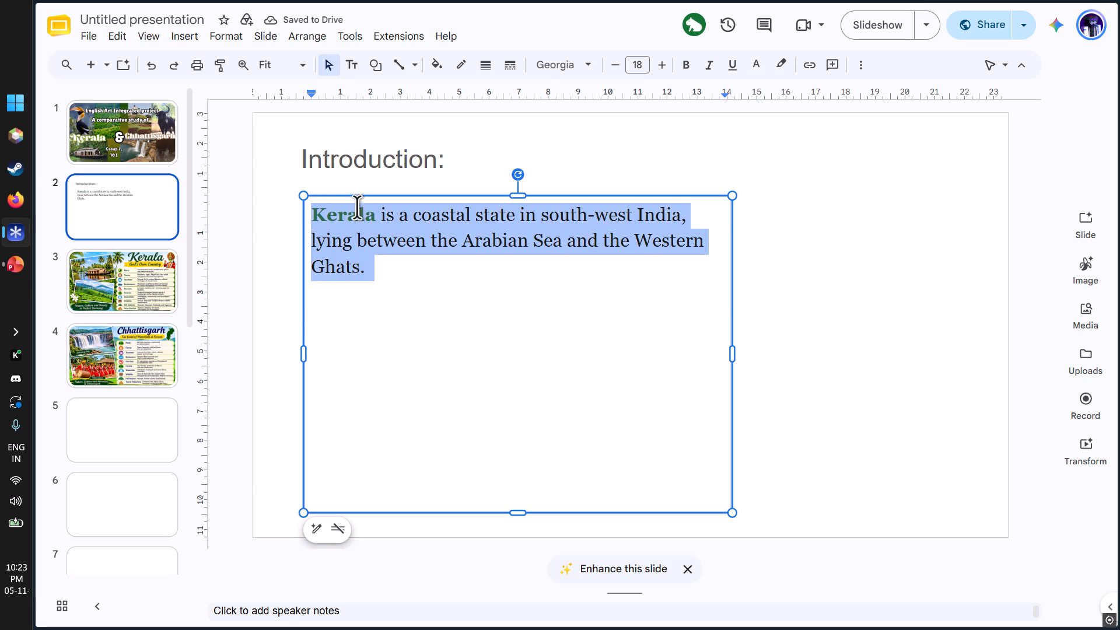
pyautogui.click(611, 66)
pyautogui.hotkey('ctrl', 'z')
pyautogui.click(572, 66)
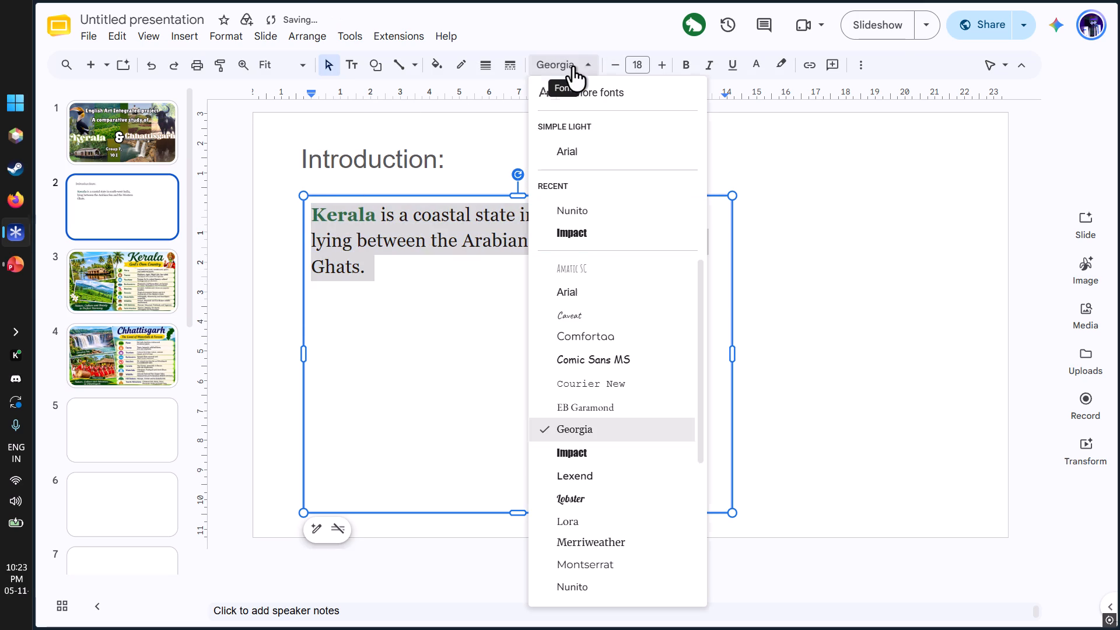
pyautogui.click(573, 145)
pyautogui.click(838, 277)
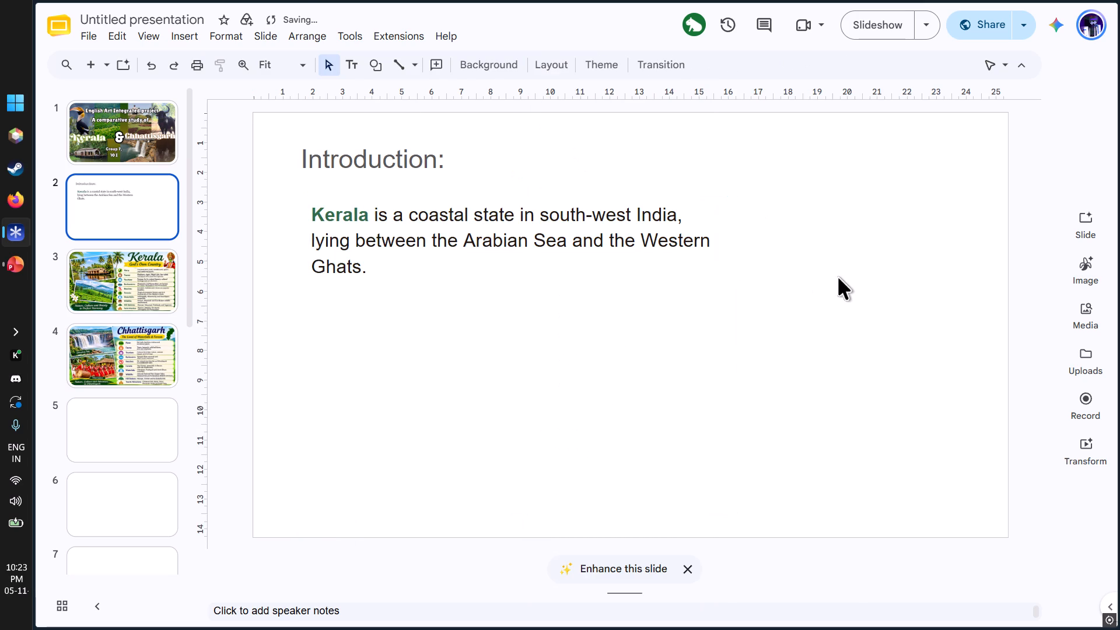
# Switch to the PowerPoint introduction slide and copy the paragraph describing Chhattisgarh as a landlocked state.
pyautogui.click(28, 265)
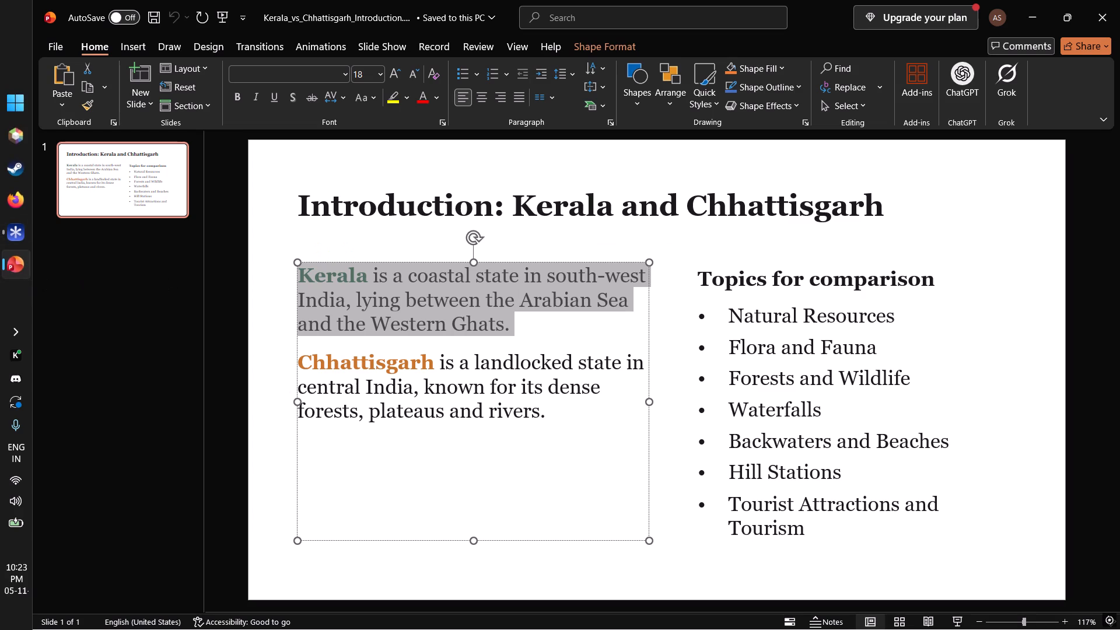
pyautogui.click(553, 423)
pyautogui.moveTo(548, 416); pyautogui.dragTo(313, 350)
pyautogui.hotkey('ctrl', 'c')
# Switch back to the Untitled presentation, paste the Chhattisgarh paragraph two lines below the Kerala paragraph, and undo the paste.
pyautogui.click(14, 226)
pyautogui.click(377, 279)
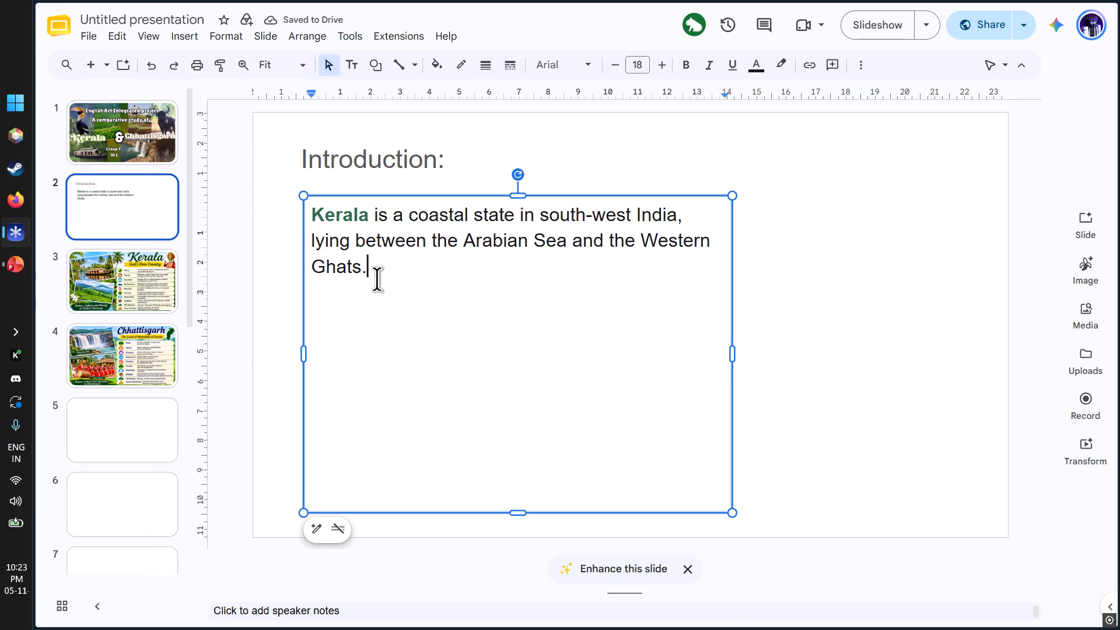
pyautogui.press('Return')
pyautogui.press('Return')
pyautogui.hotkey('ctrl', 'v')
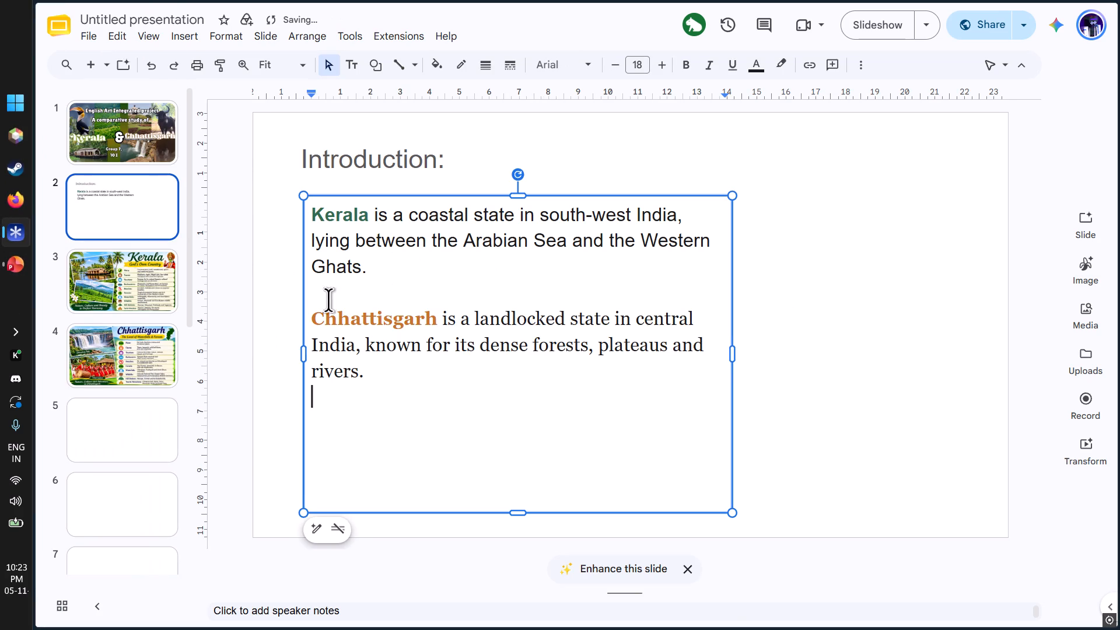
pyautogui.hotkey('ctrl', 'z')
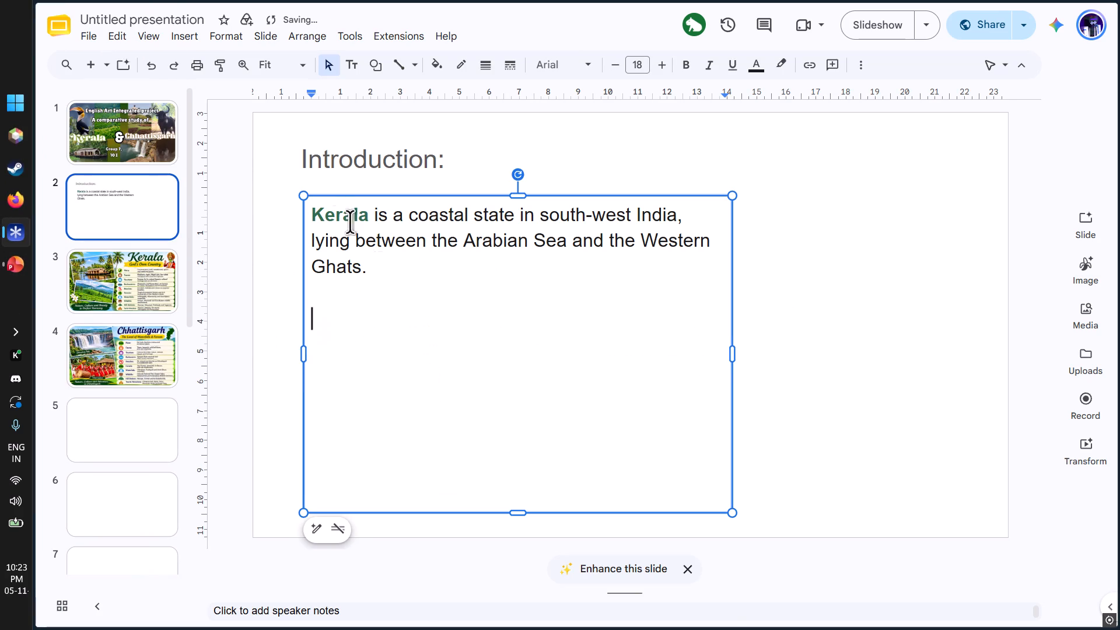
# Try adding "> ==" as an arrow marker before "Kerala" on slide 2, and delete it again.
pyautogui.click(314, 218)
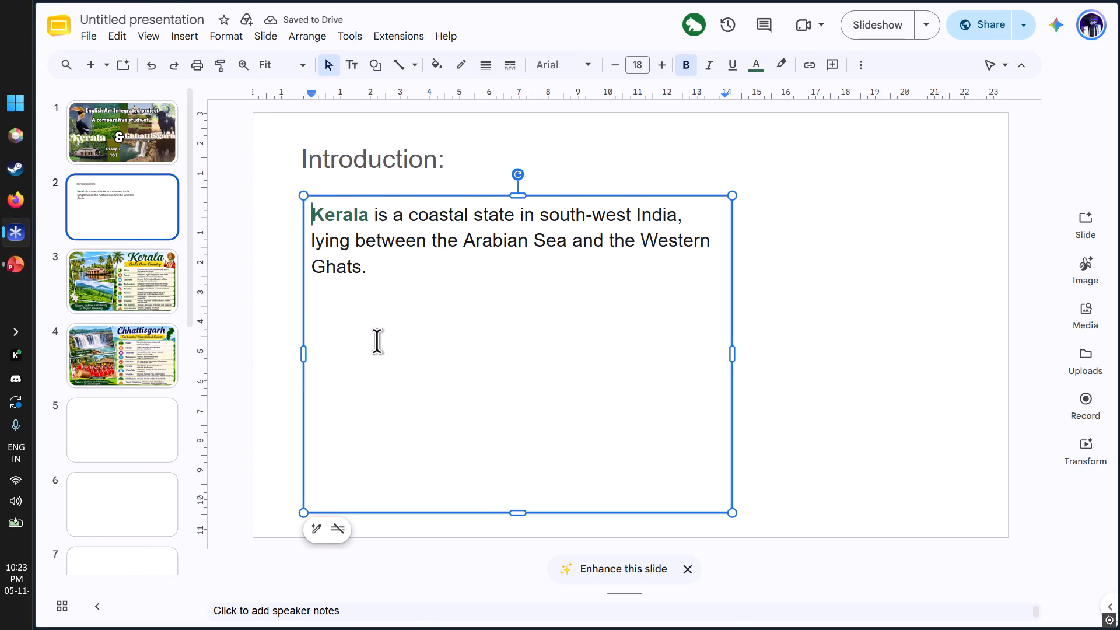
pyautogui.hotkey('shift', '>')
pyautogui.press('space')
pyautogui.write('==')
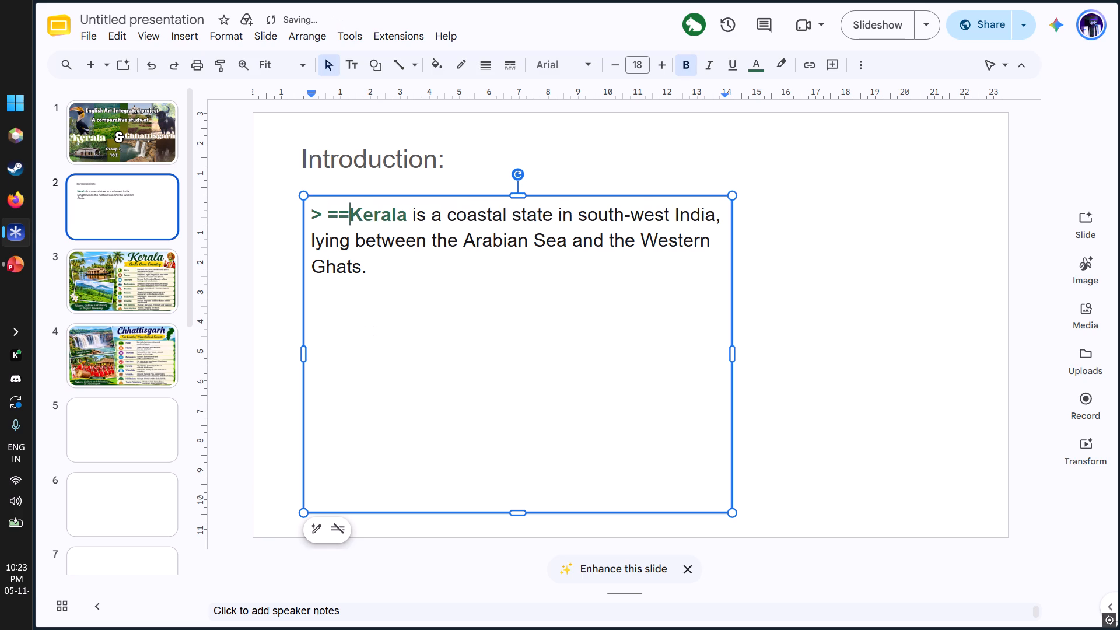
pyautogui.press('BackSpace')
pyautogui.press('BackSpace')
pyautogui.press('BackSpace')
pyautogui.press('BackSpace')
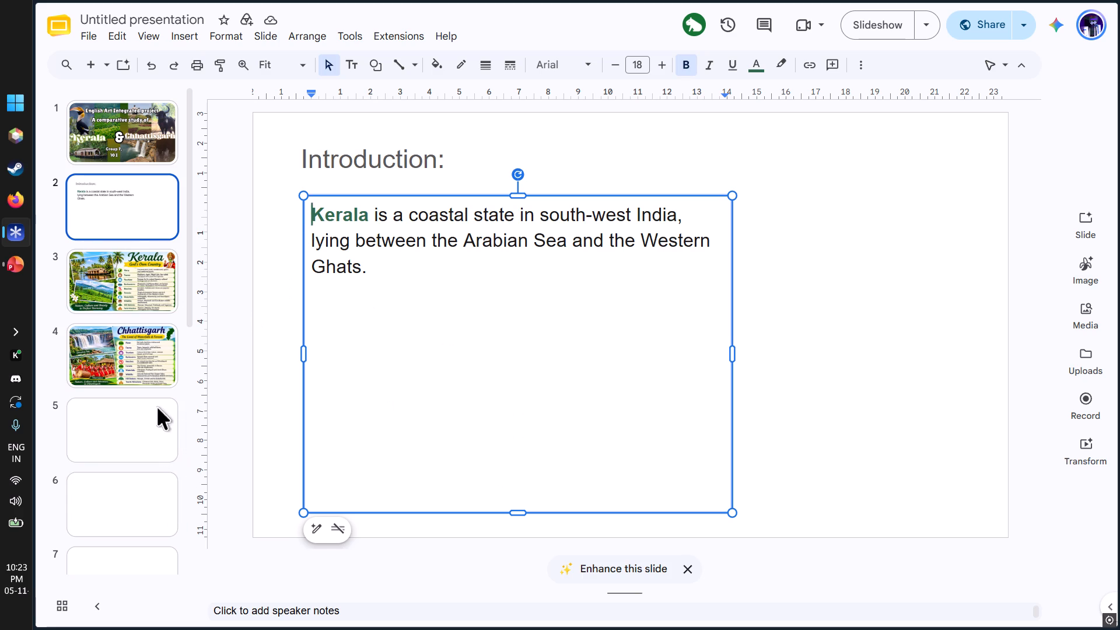
# Look through the cover, Kerala, Chhattisgarh and Conclusion slides for reference, and return to slide 2.
pyautogui.click(124, 142)
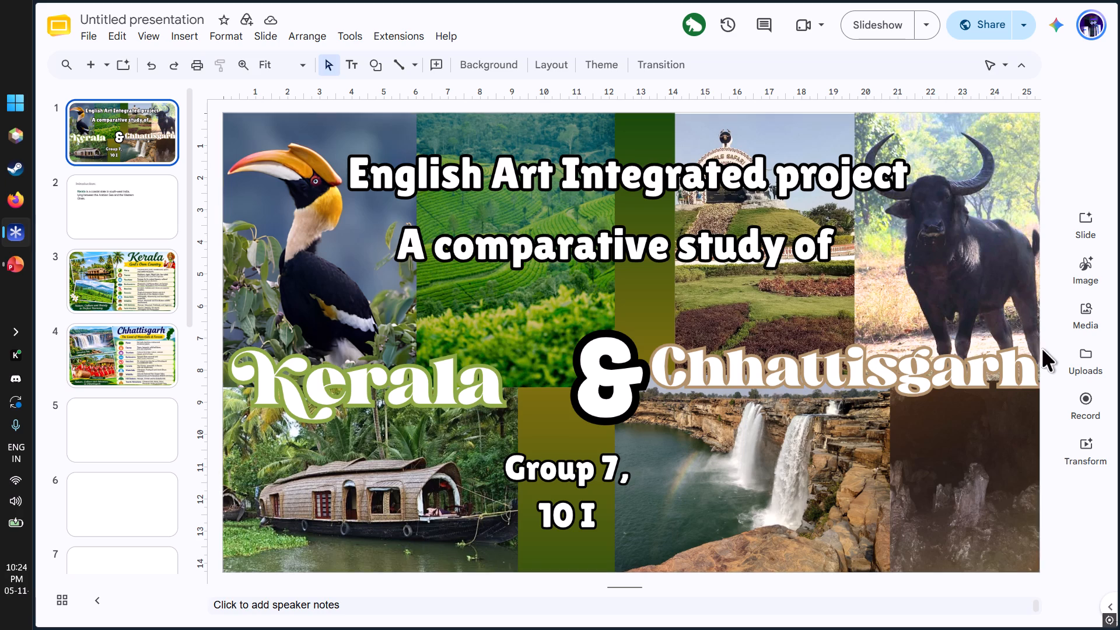
pyautogui.click(127, 288)
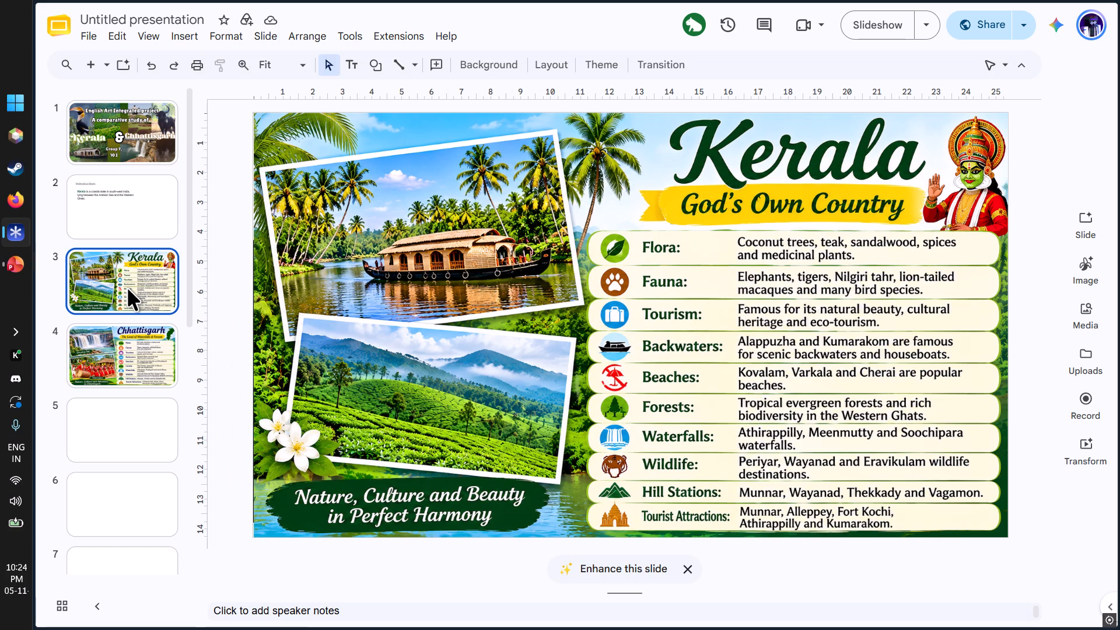
pyautogui.click(122, 318)
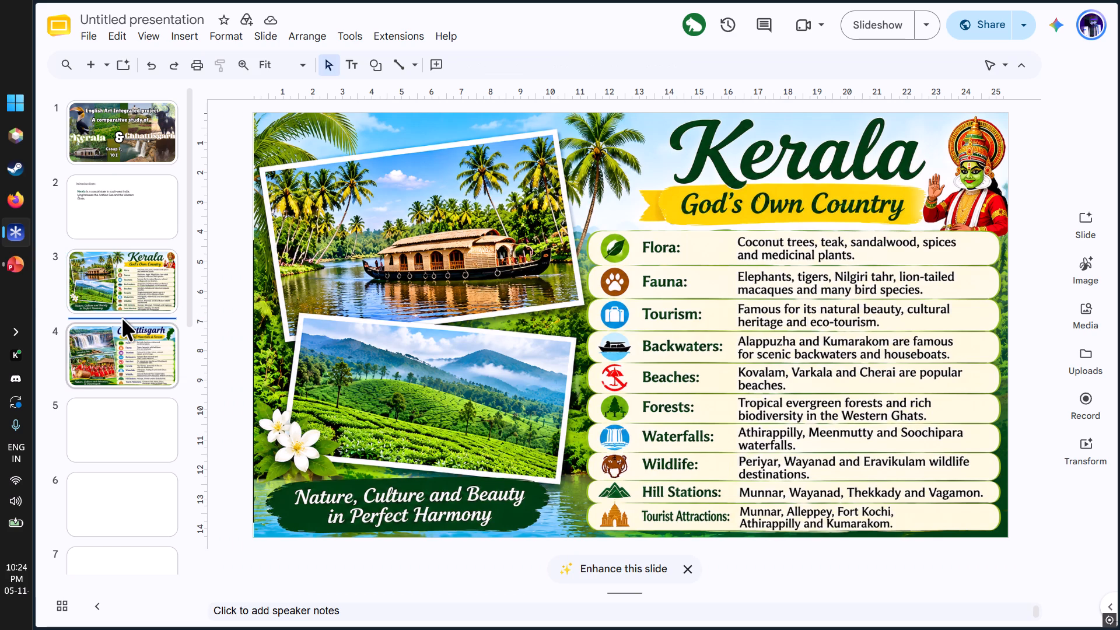
pyautogui.click(132, 334)
pyautogui.click(159, 290)
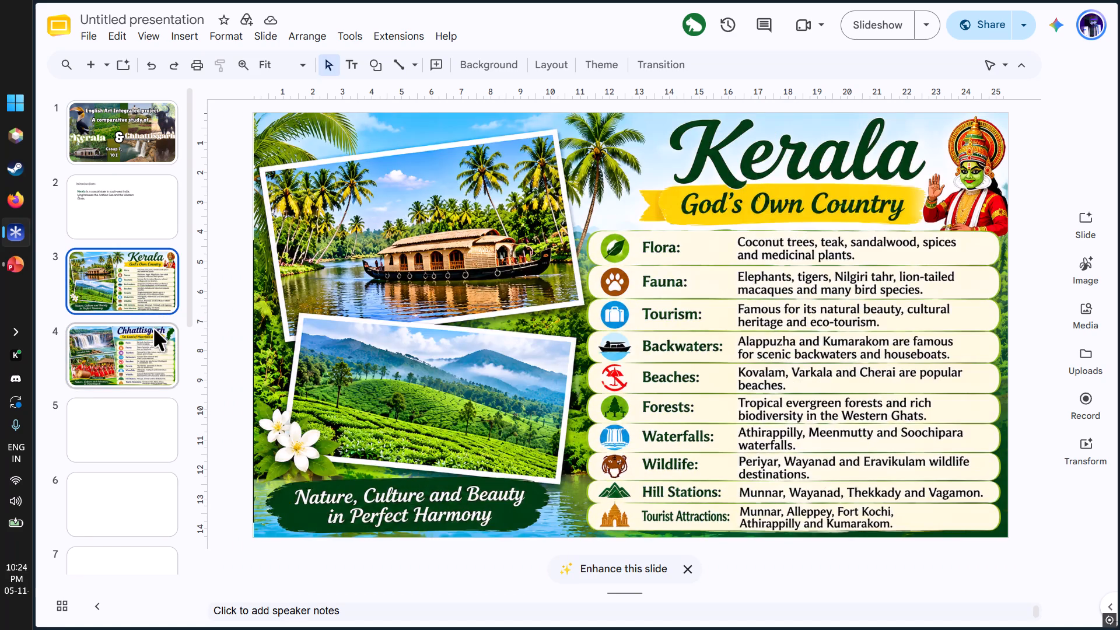
pyautogui.click(152, 342)
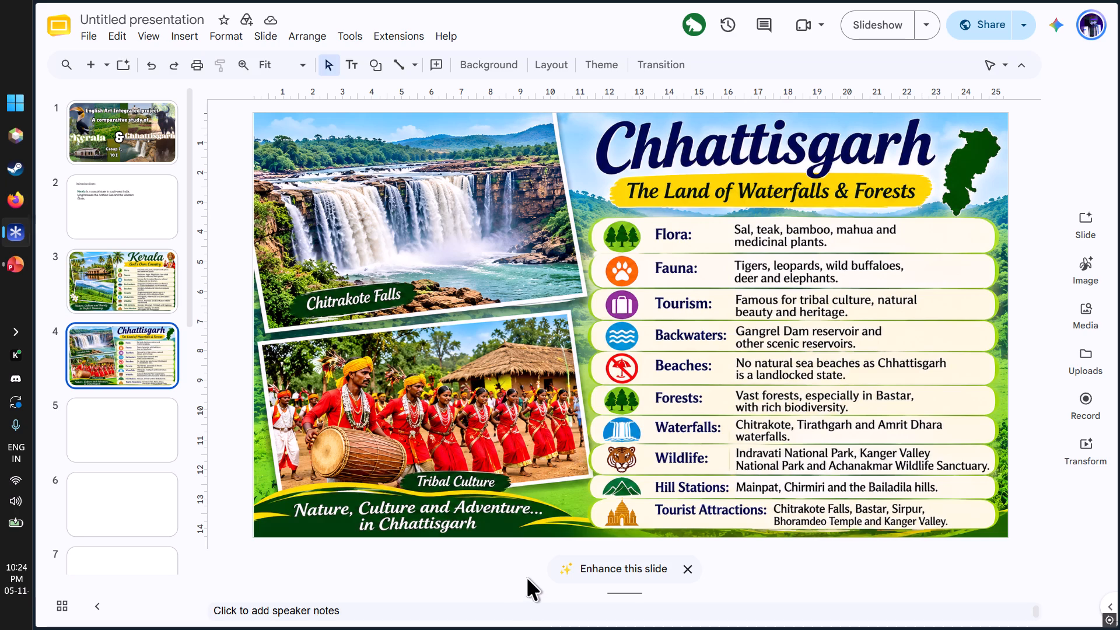
pyautogui.scroll(-3, 132, 180)
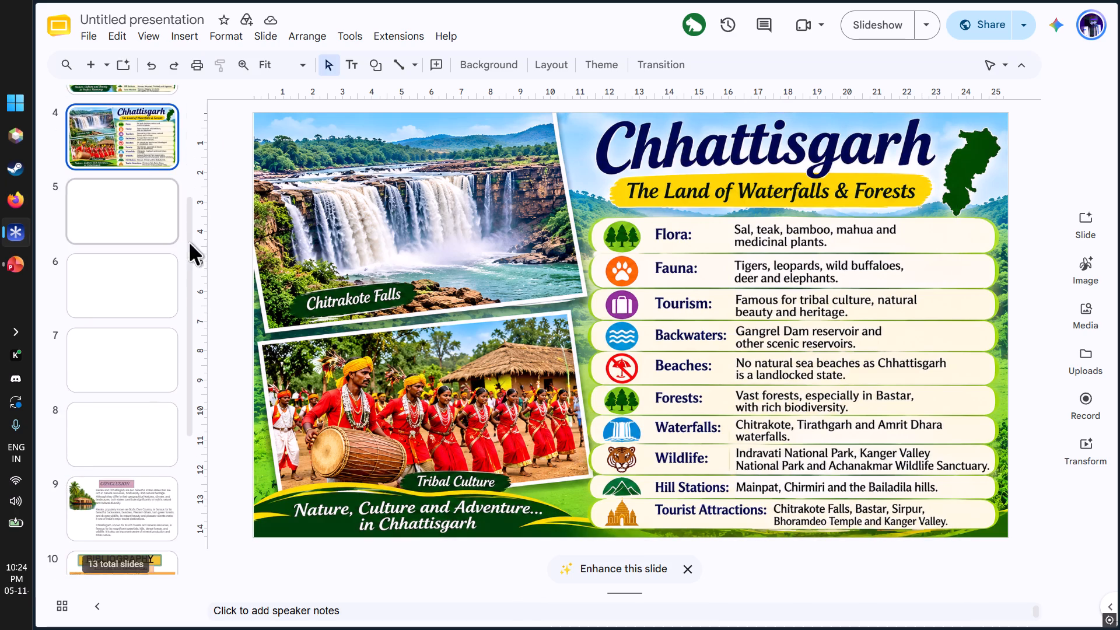
pyautogui.scroll(-1, 128, 348)
pyautogui.click(112, 432)
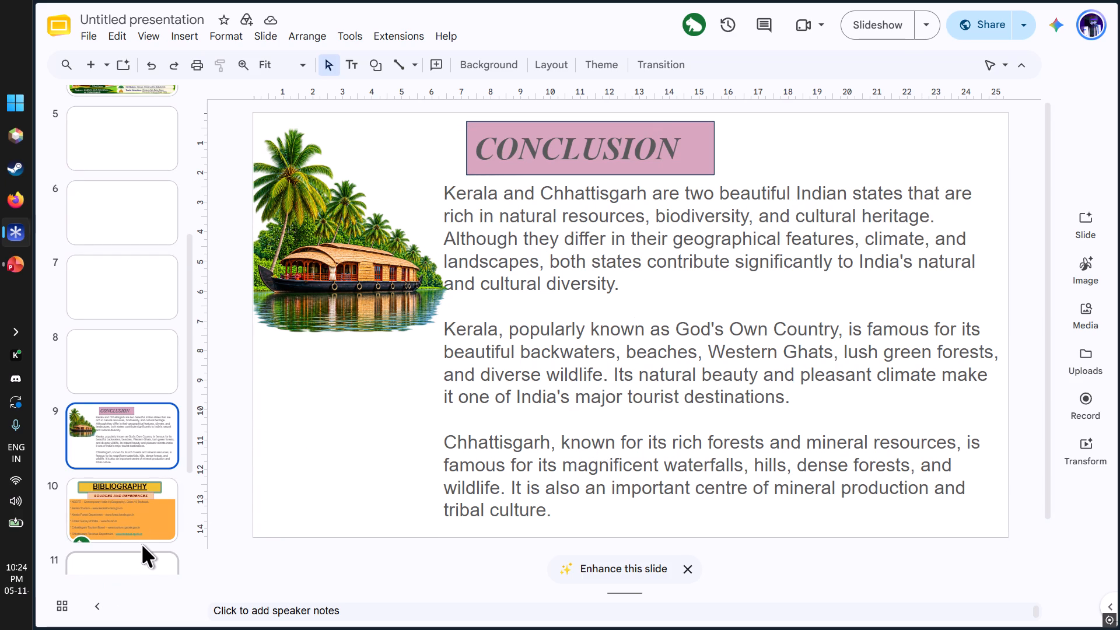
pyautogui.scroll(7, 155, 496)
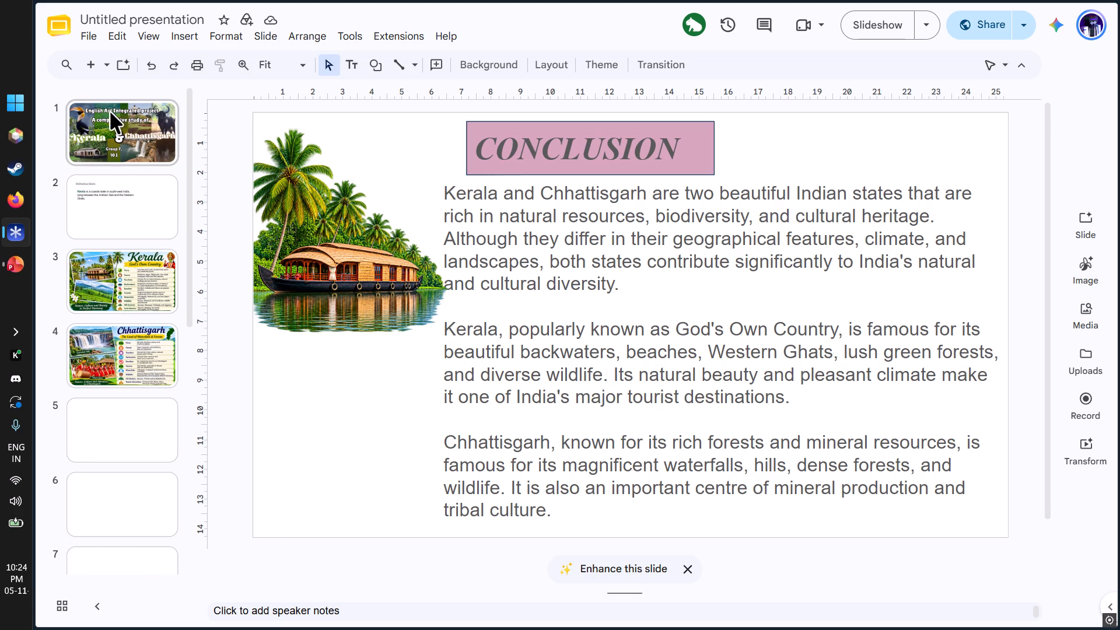
pyautogui.click(152, 200)
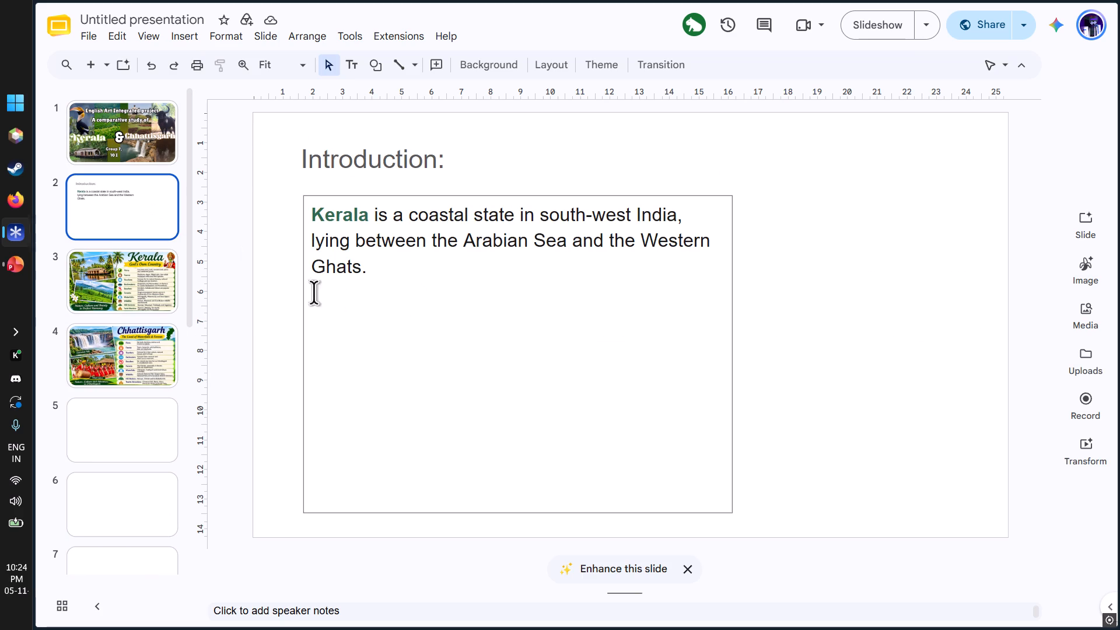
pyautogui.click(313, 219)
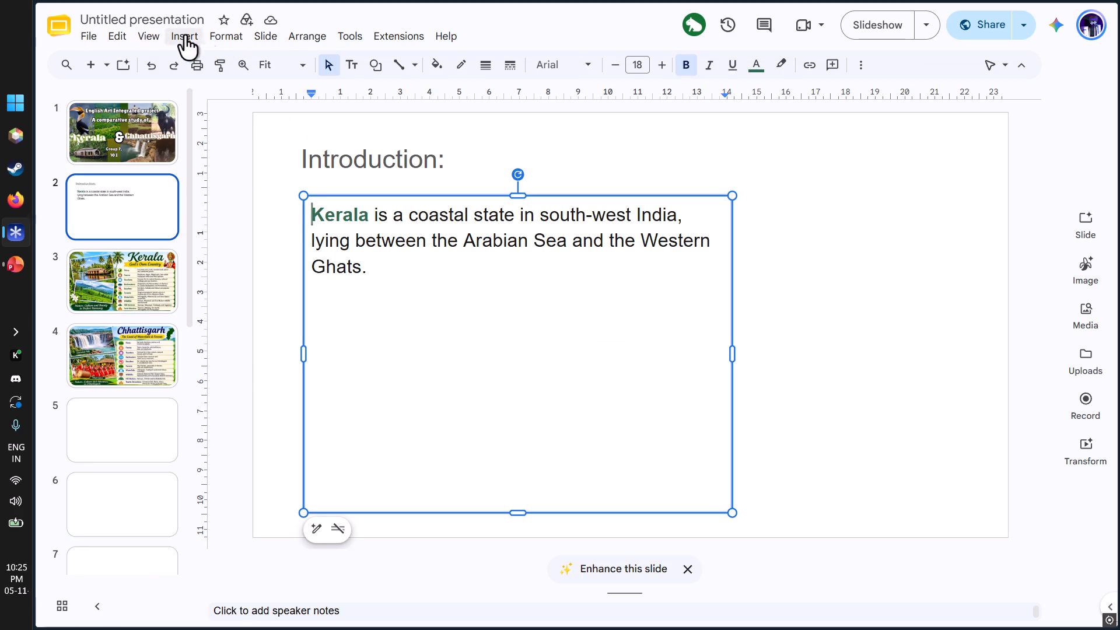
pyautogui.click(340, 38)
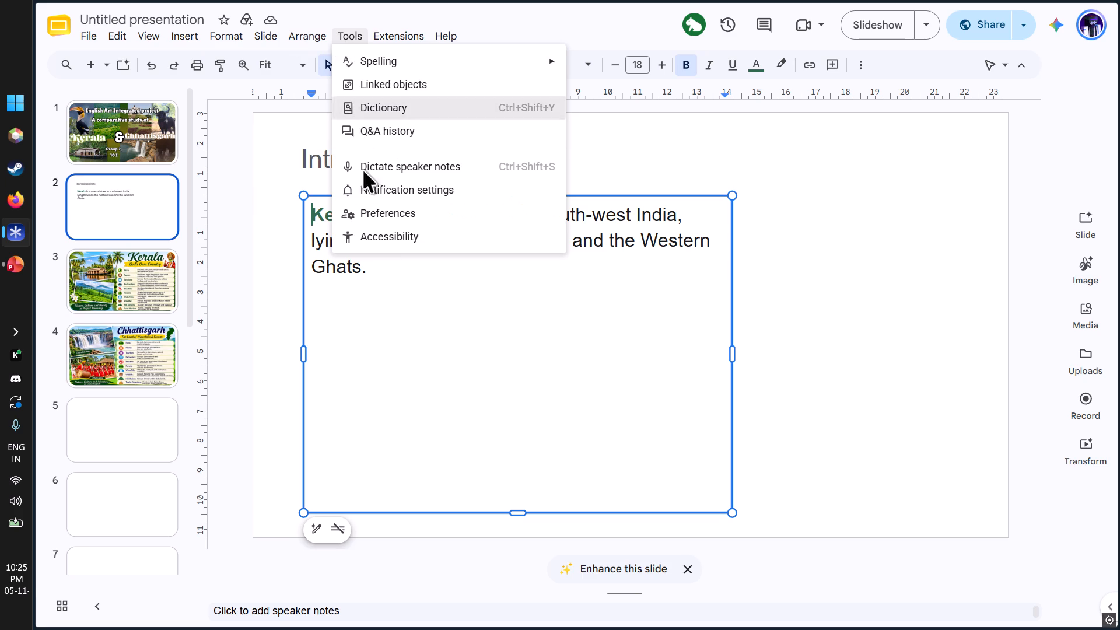
# Paste the copied Chhattisgarh paragraph below the Kerala paragraph in slide 2's text box, leaving a blank line between them.
pyautogui.click(416, 286)
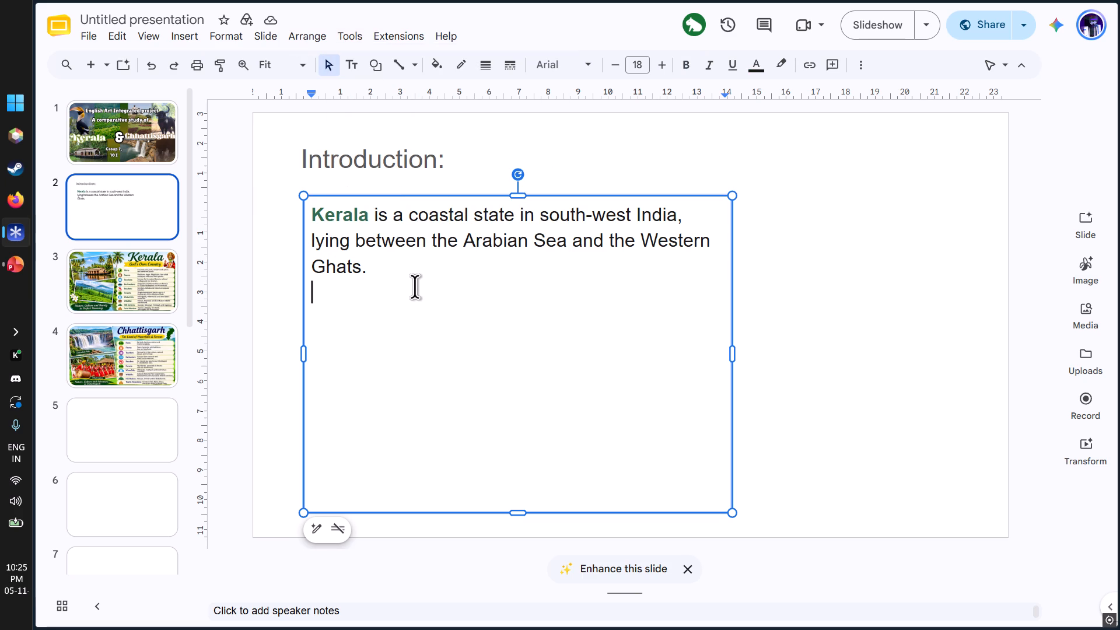
pyautogui.press('Return')
pyautogui.hotkey('ctrl', 'v')
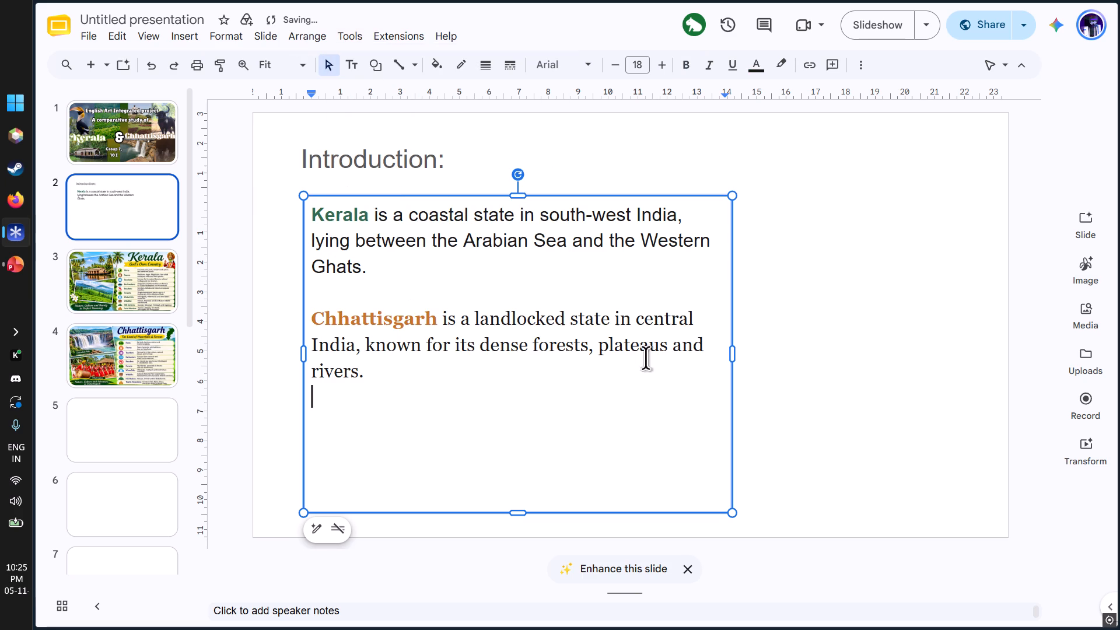
pyautogui.click(874, 376)
# Switch to the PowerPoint introduction slide and copy the "Topics for comparison" heading.
pyautogui.click(2, 247)
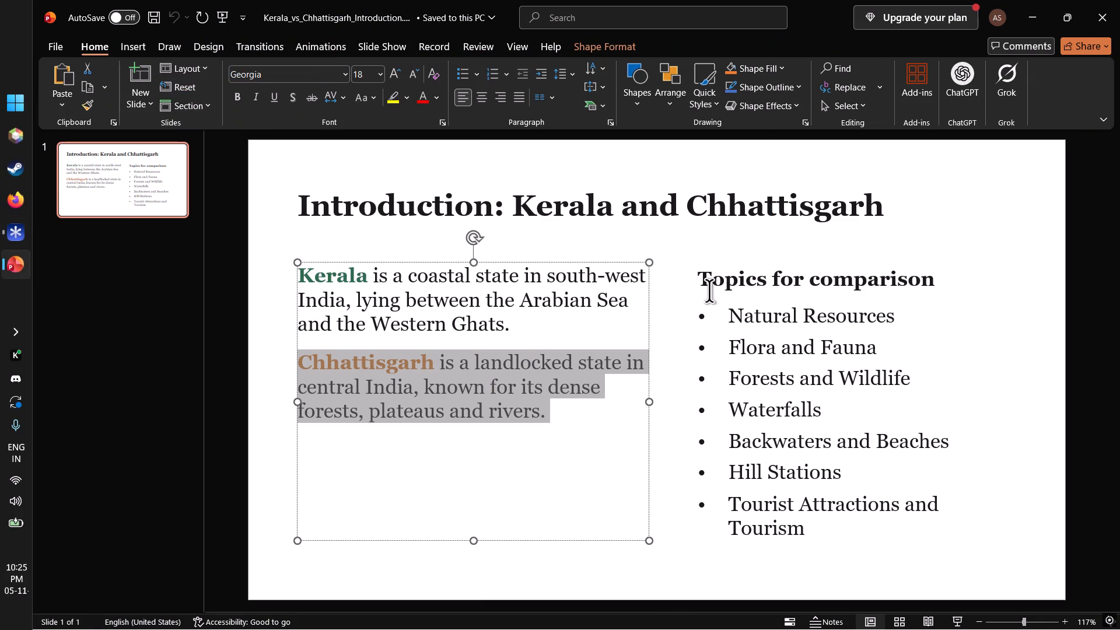
pyautogui.moveTo(694, 271); pyautogui.dragTo(703, 275)
pyautogui.hotkey('ctrl', 'z')
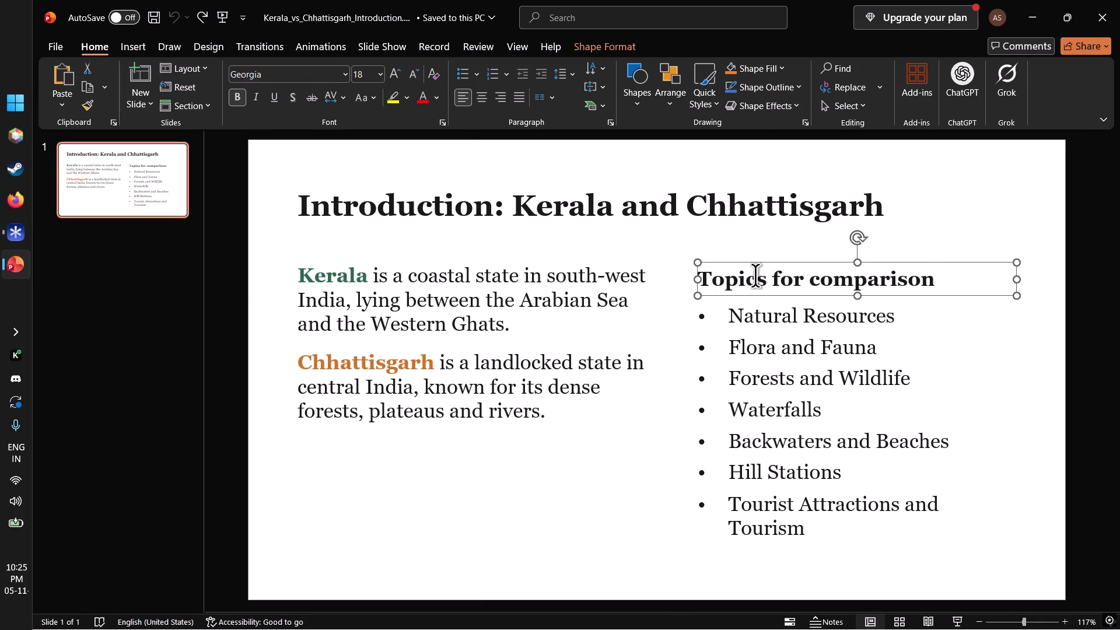
pyautogui.moveTo(940, 278); pyautogui.dragTo(961, 276)
pyautogui.hotkey('ctrl', 'z')
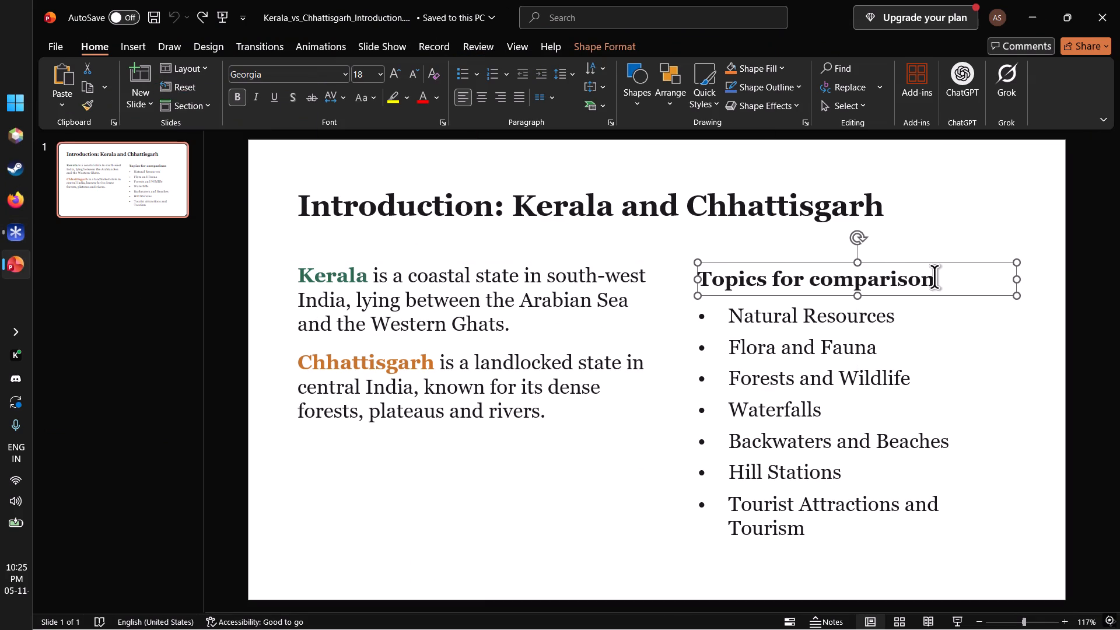
pyautogui.tripleClick(935, 276)
pyautogui.hotkey('ctrl', 'c')
# Switch back to the Untitled presentation, paste "Topics for comparison" on slide 2, and place it to the right of the Kerala paragraph.
pyautogui.click(0, 234)
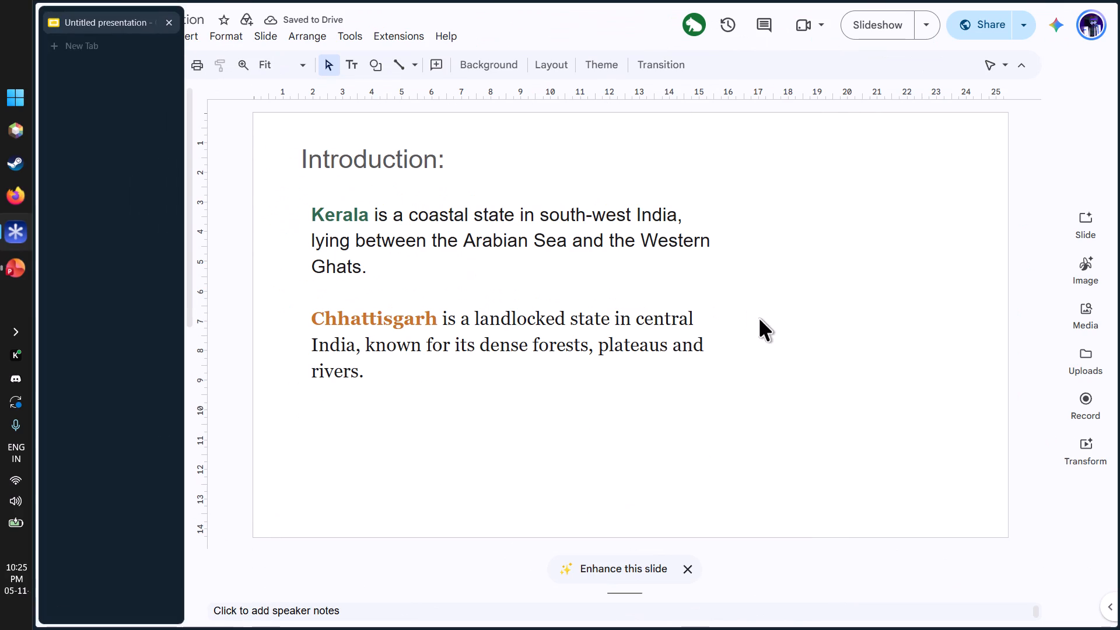
pyautogui.hotkey('ctrl', 'v')
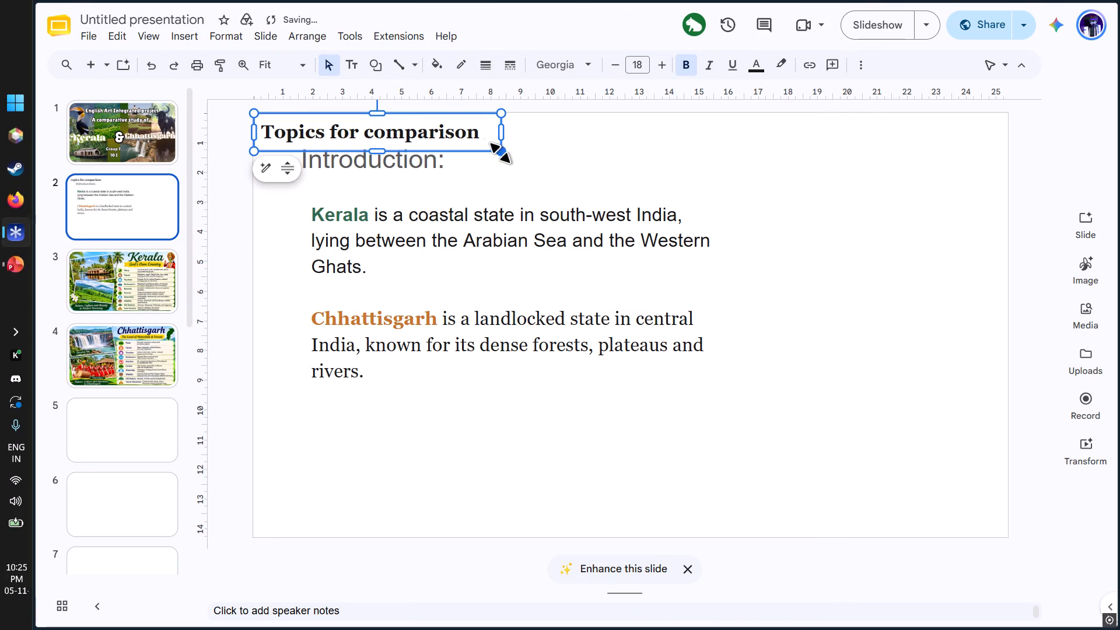
pyautogui.moveTo(465, 142); pyautogui.dragTo(534, 152)
pyautogui.moveTo(481, 152); pyautogui.dragTo(510, 159)
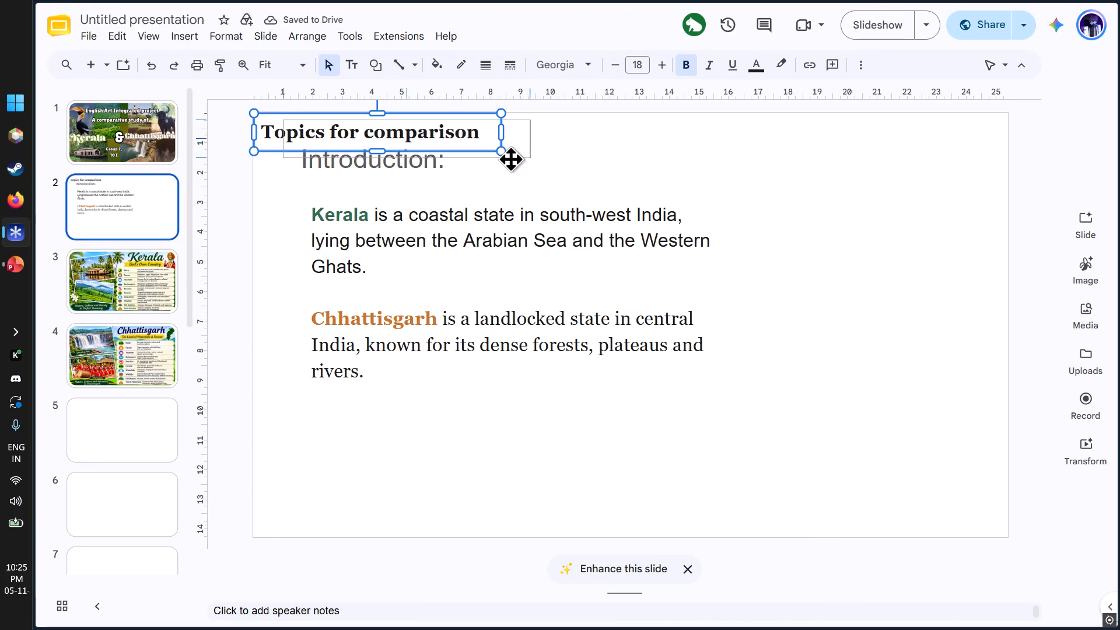
pyautogui.moveTo(510, 159); pyautogui.dragTo(957, 248)
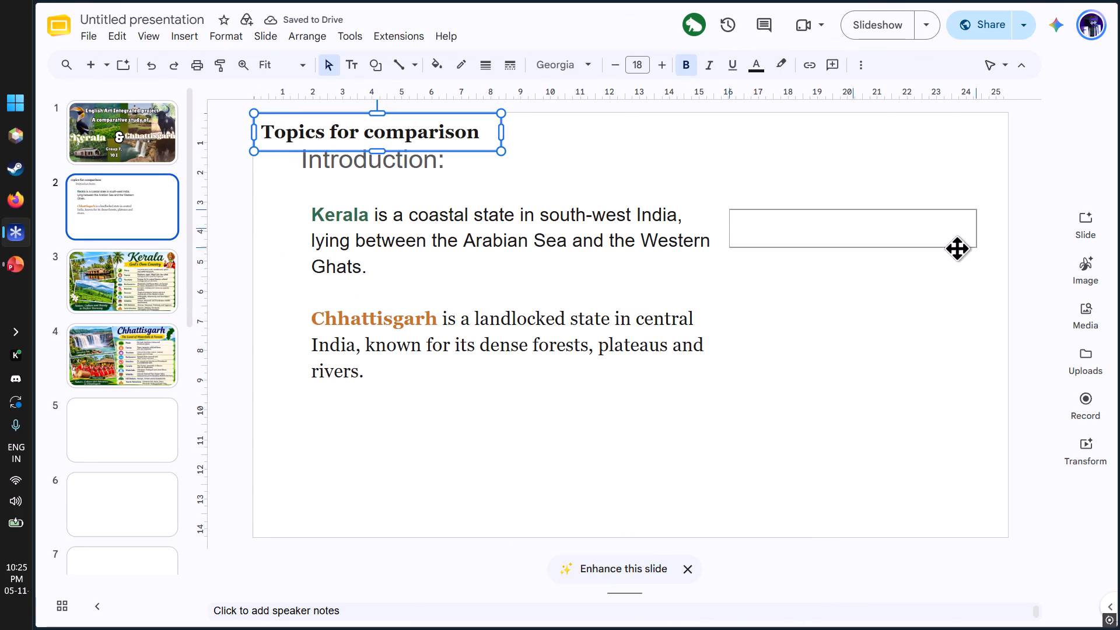
pyautogui.moveTo(957, 248); pyautogui.dragTo(957, 239)
# Shift the state-description text box and the "Introduction:" heading slightly up and left, aligning their text along the left.
pyautogui.click(688, 422)
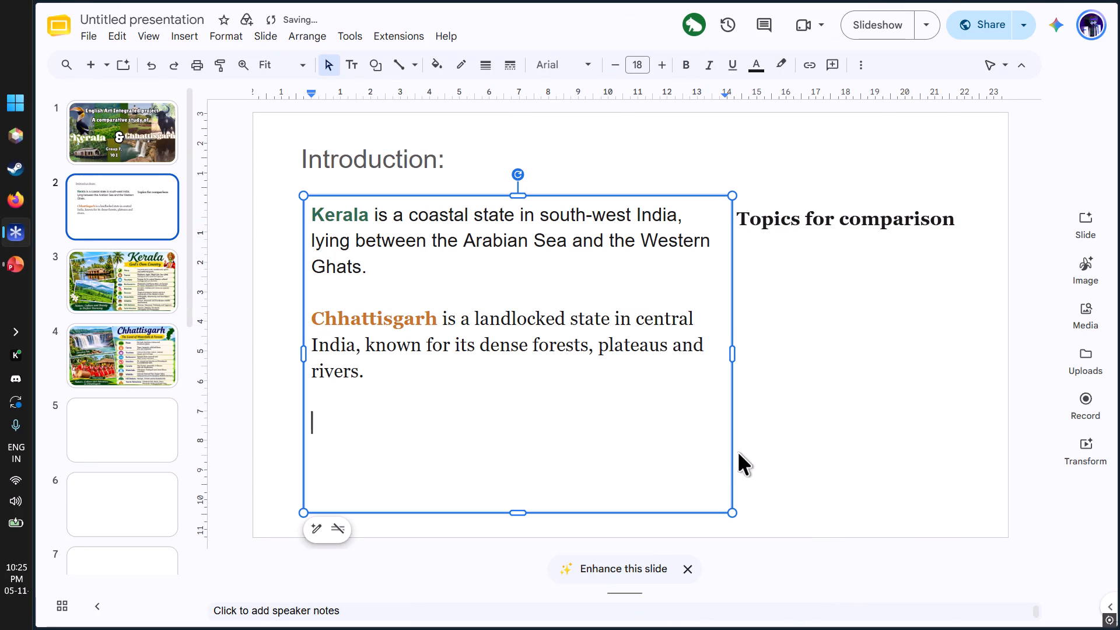
pyautogui.moveTo(729, 449); pyautogui.dragTo(706, 445)
pyautogui.click(378, 162)
pyautogui.moveTo(424, 133); pyautogui.dragTo(416, 125)
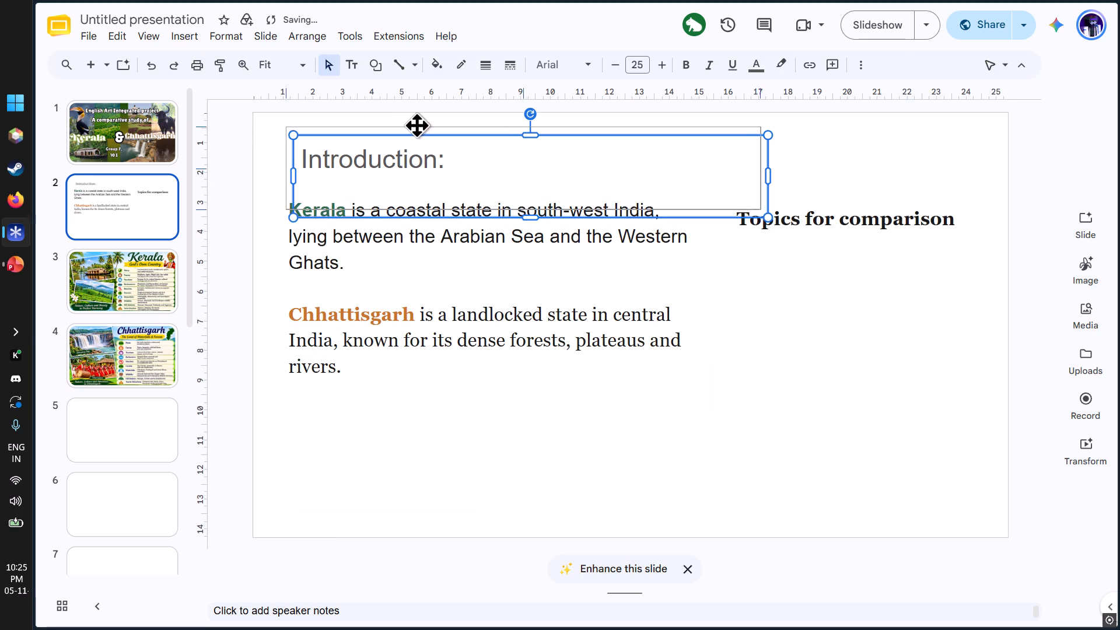
pyautogui.moveTo(416, 125); pyautogui.dragTo(410, 129)
# Change the font of the "Topics for comparison" heading to Arial.
pyautogui.click(822, 279)
pyautogui.doubleClick(808, 219)
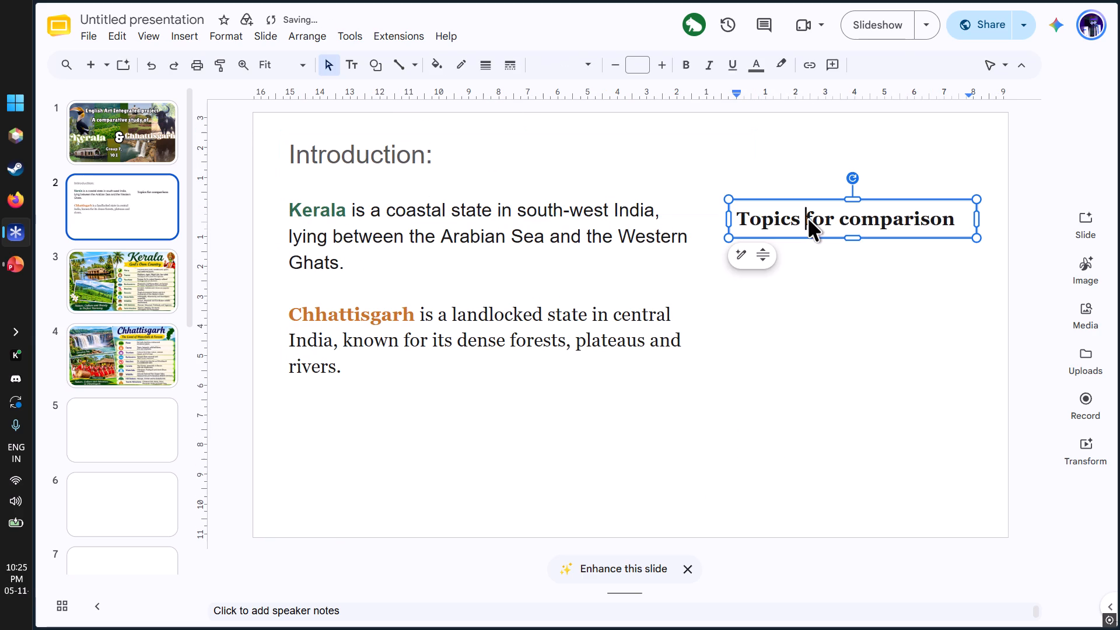
pyautogui.tripleClick(808, 219)
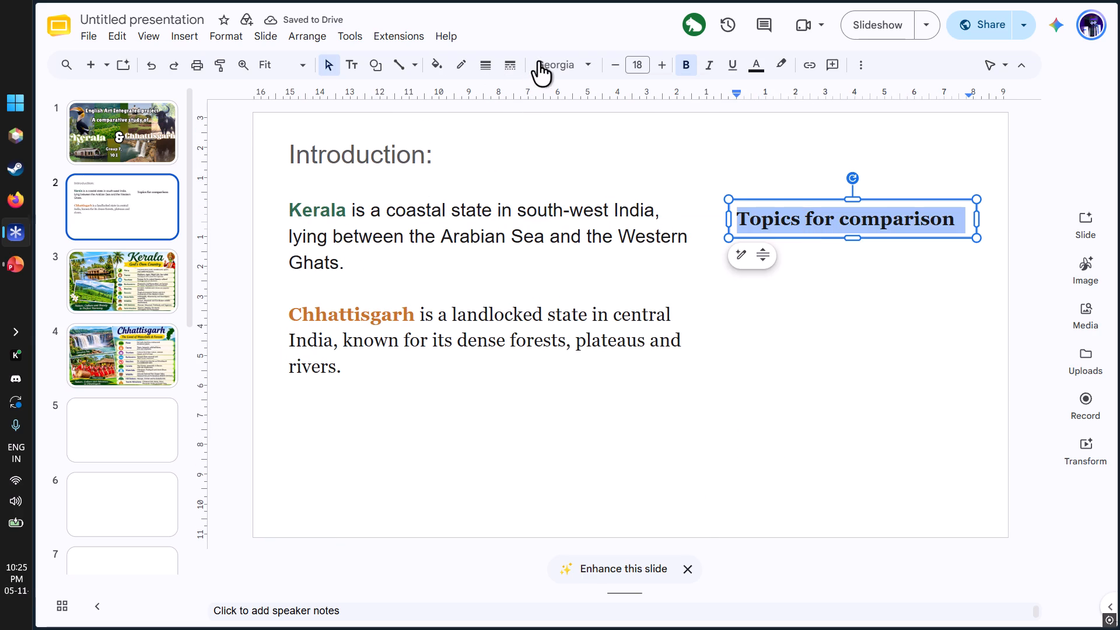
pyautogui.click(538, 61)
pyautogui.click(586, 148)
pyautogui.click(841, 422)
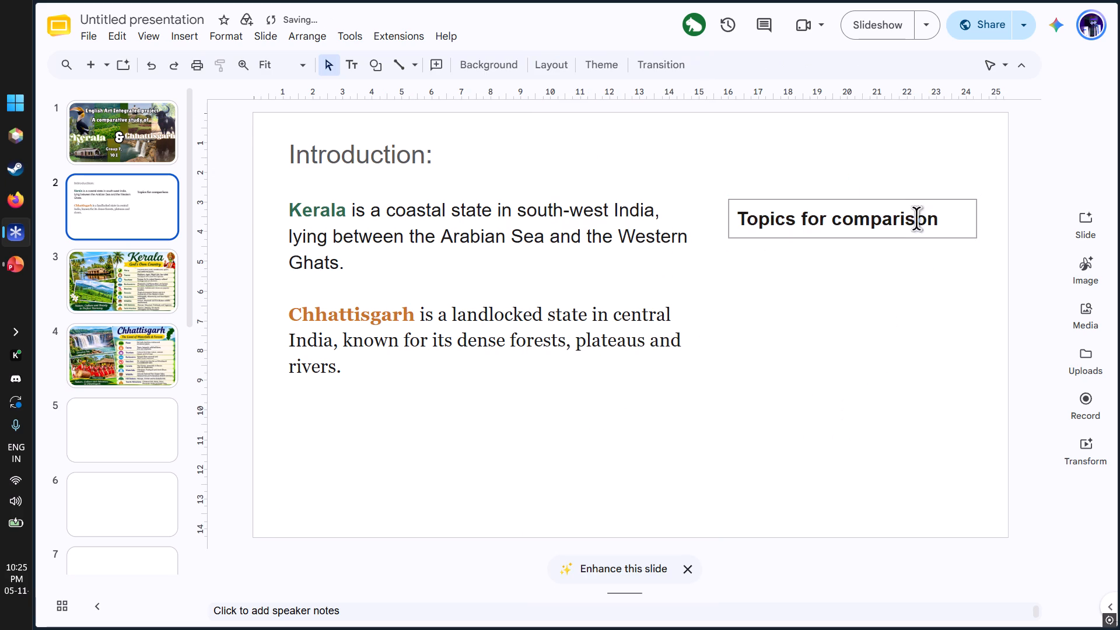
# Add a colon at the end of the "Topics for comparison" heading on slide 2.
pyautogui.click(940, 223)
pyautogui.click(939, 223)
pyautogui.click(933, 215)
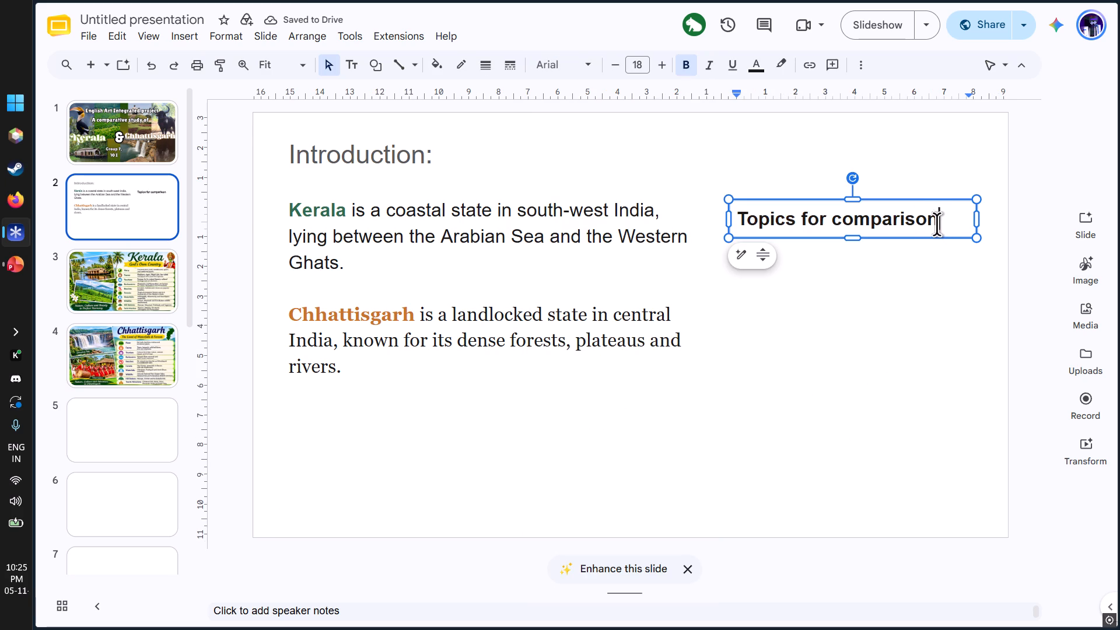
pyautogui.hotkey('shift', ':')
pyautogui.click(700, 149)
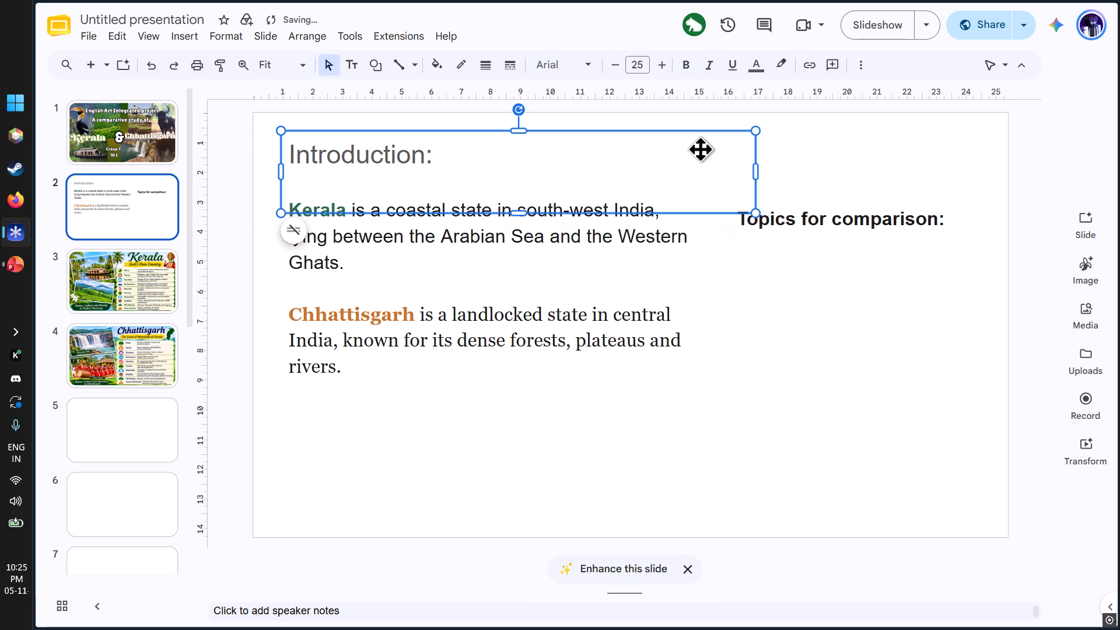
pyautogui.click(820, 149)
# Switch to the Kerala vs Chhattisgarh introduction file in PowerPoint and copy the bulleted list of comparison topics.
pyautogui.hotkey('alt', 'Tab')
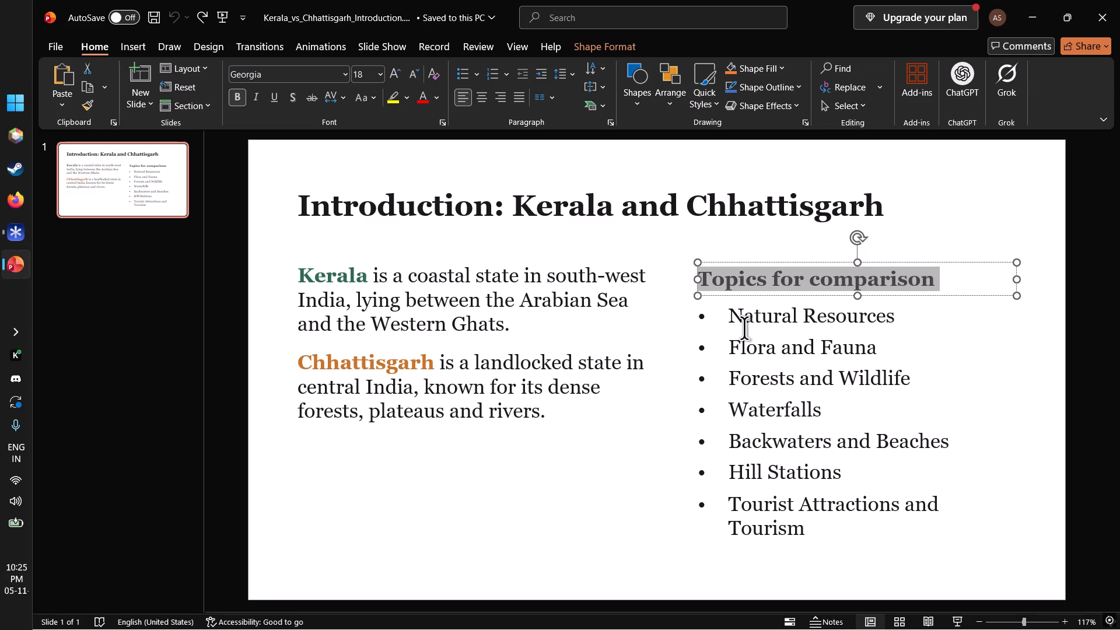
pyautogui.click(744, 328)
pyautogui.hotkey('ctrl', 'a')
pyautogui.hotkey('ctrl', 'c')
# Back in the Untitled presentation, paste the bulleted topics list on slide 2 and place it directly below the "Topics for comparison:" heading.
pyautogui.click(2, 241)
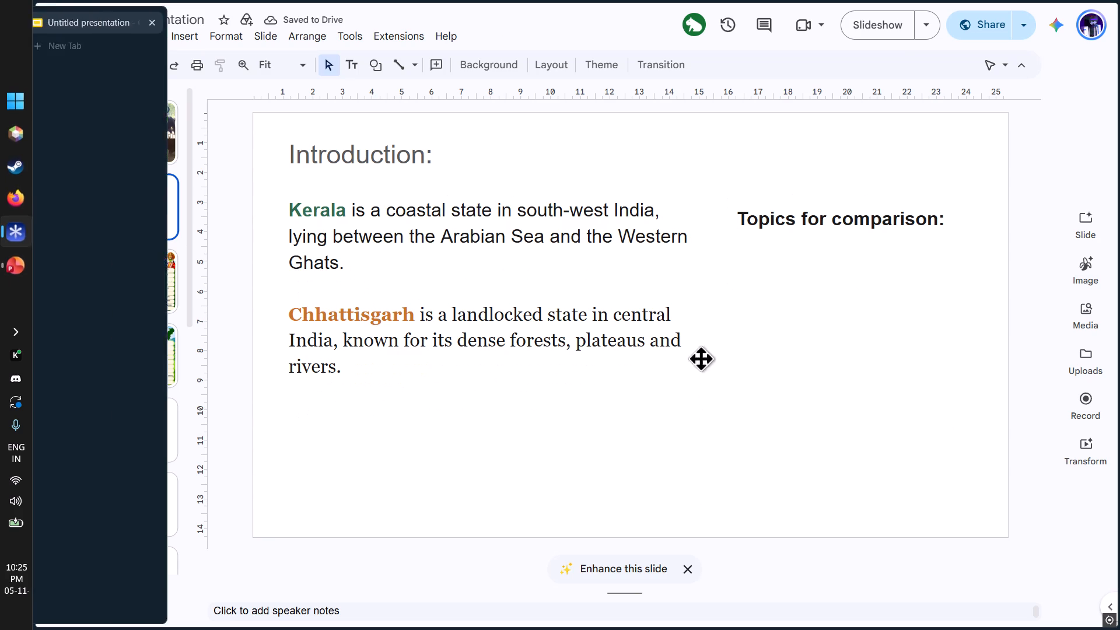
pyautogui.rightClick(773, 306)
pyautogui.click(789, 366)
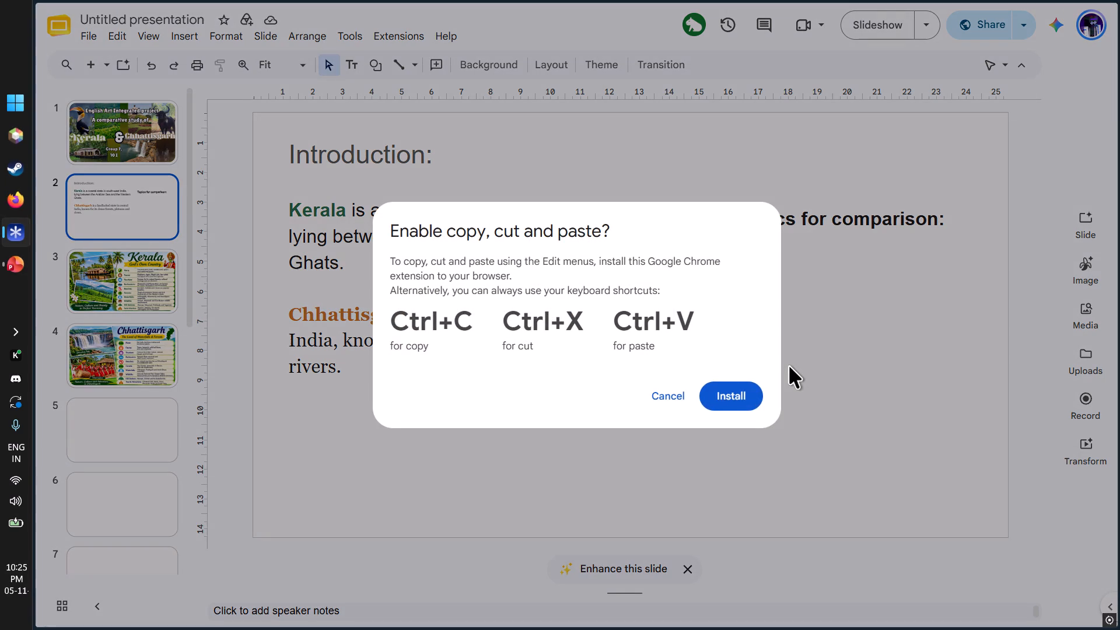
pyautogui.click(671, 398)
pyautogui.hotkey('ctrl', 'v')
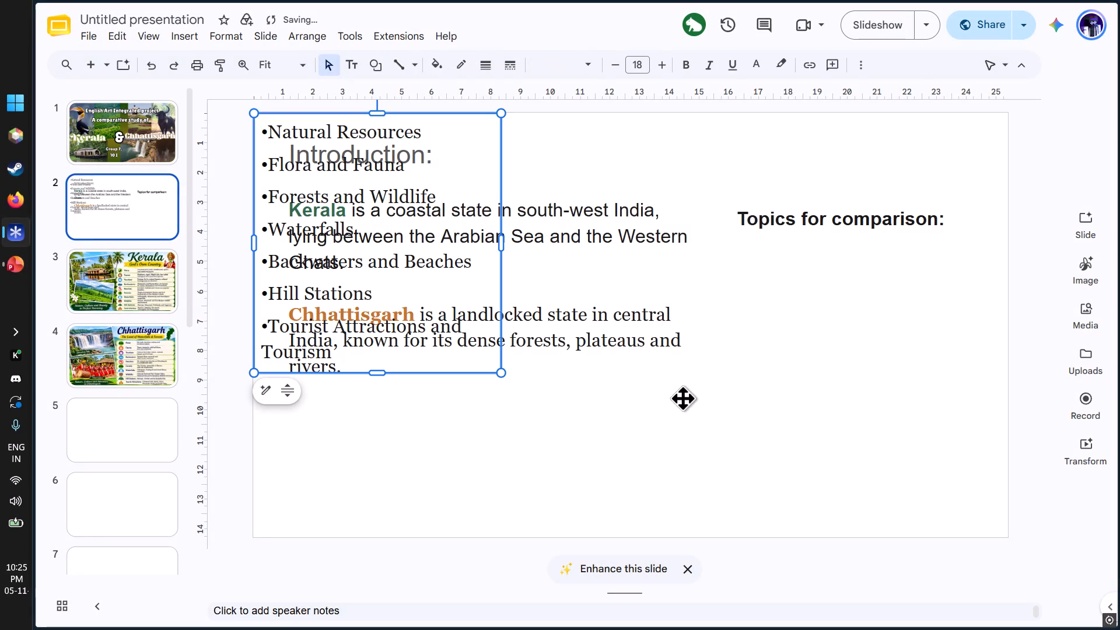
pyautogui.moveTo(484, 117); pyautogui.dragTo(908, 251)
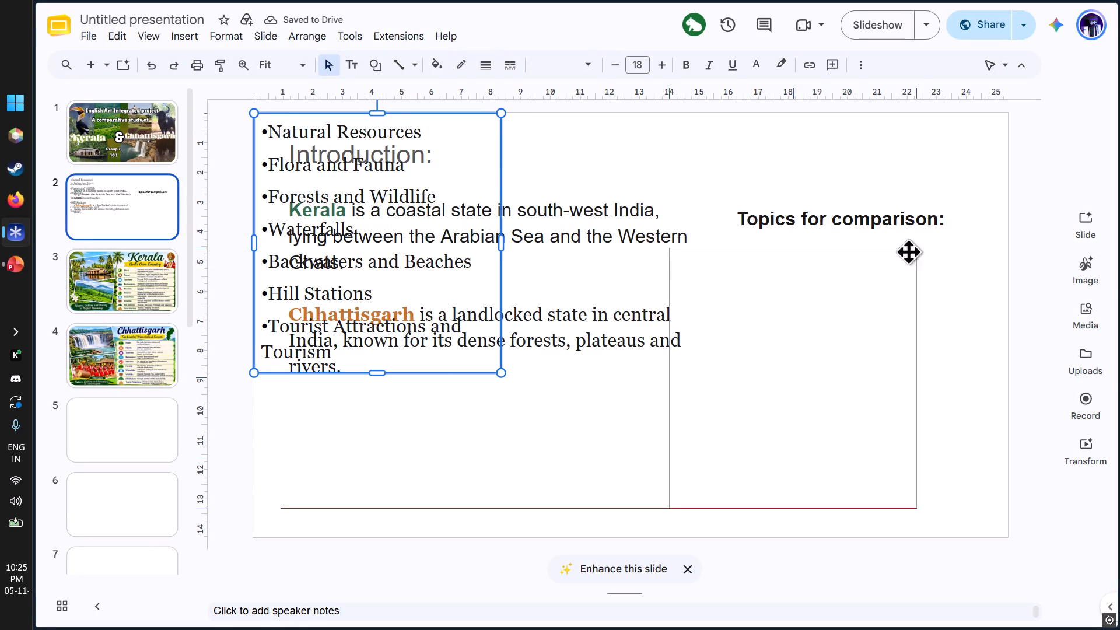
pyautogui.moveTo(908, 251); pyautogui.dragTo(961, 243)
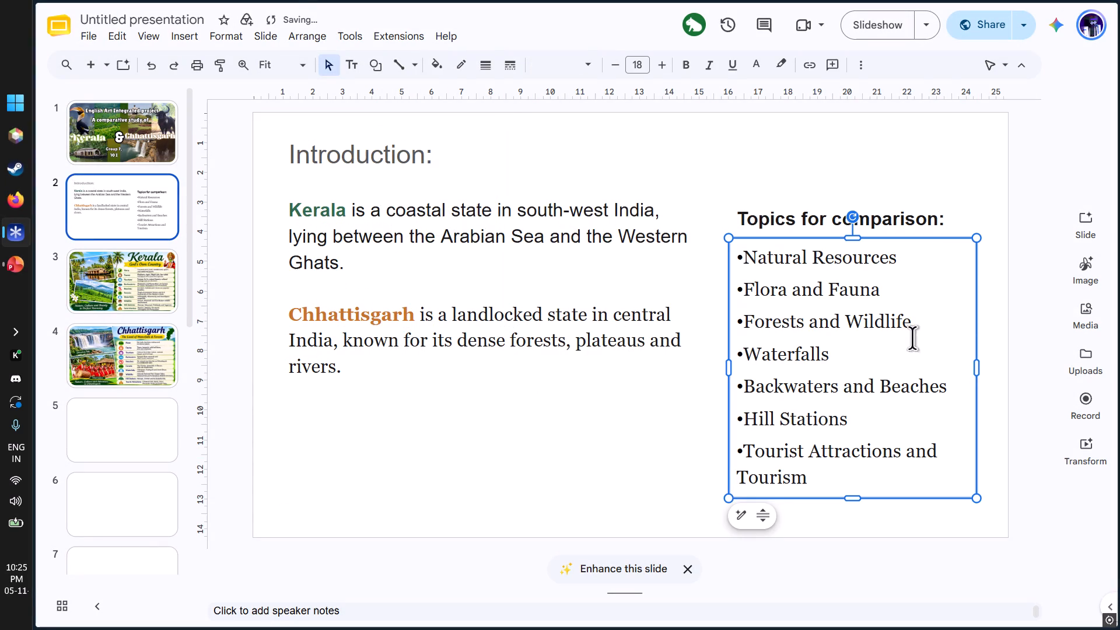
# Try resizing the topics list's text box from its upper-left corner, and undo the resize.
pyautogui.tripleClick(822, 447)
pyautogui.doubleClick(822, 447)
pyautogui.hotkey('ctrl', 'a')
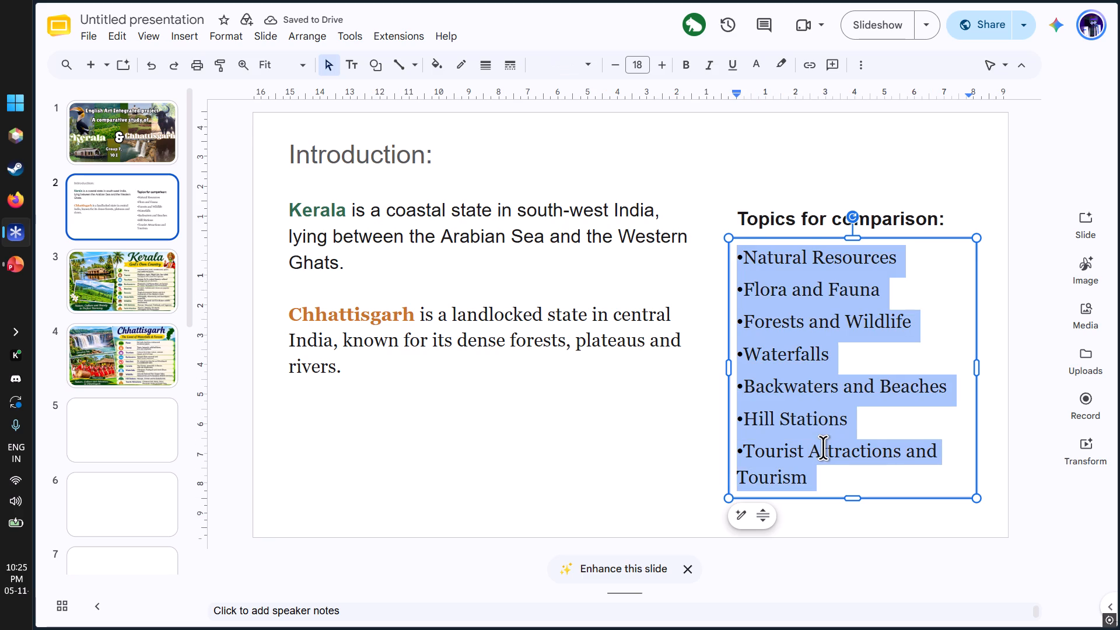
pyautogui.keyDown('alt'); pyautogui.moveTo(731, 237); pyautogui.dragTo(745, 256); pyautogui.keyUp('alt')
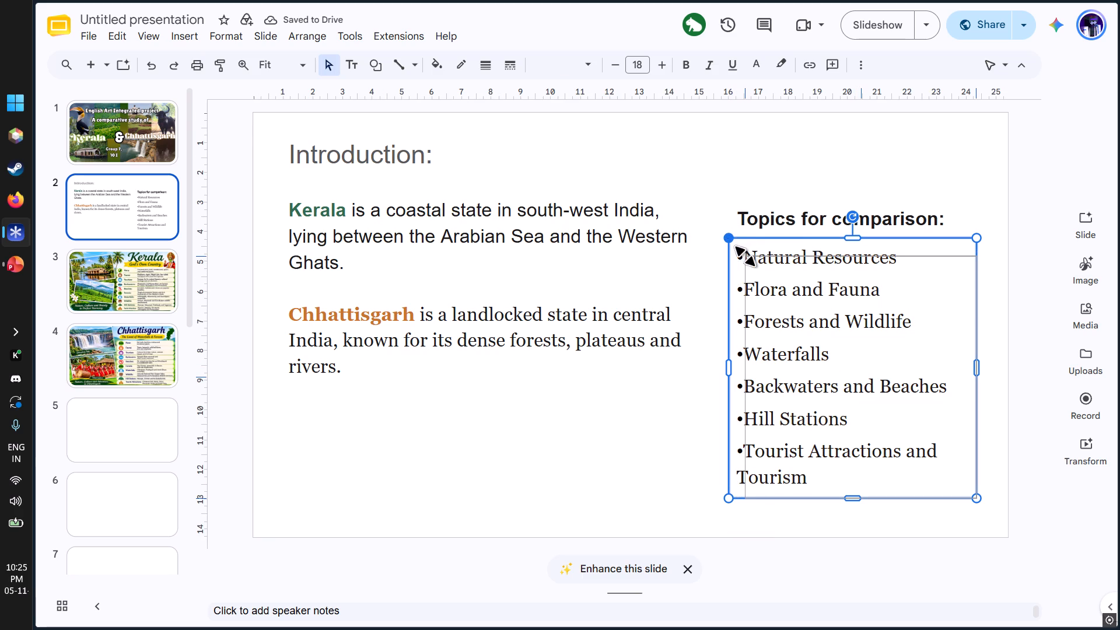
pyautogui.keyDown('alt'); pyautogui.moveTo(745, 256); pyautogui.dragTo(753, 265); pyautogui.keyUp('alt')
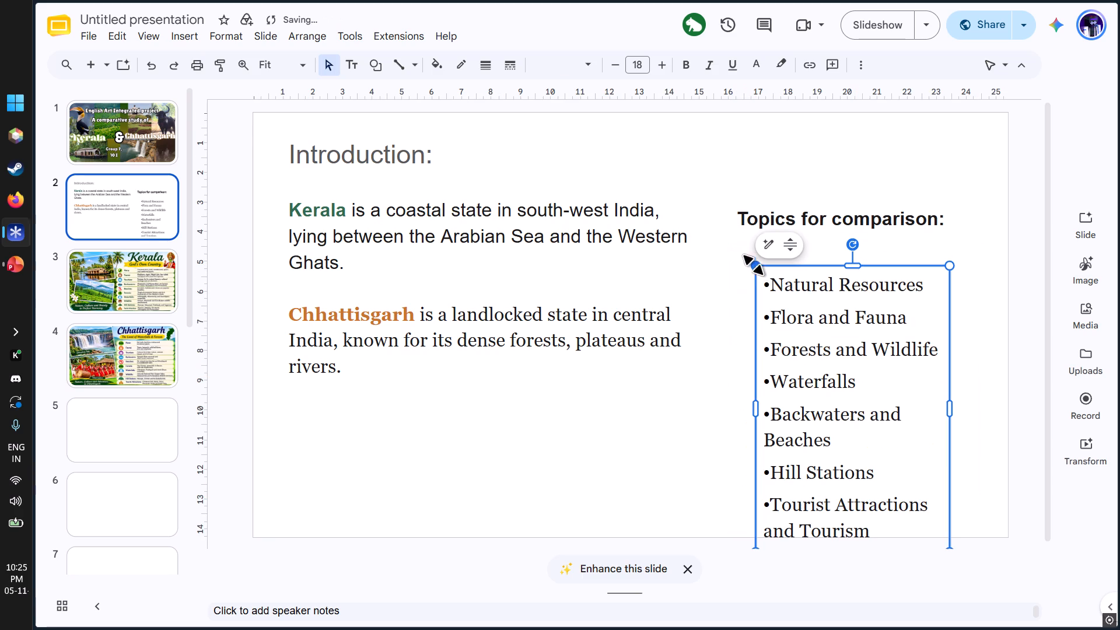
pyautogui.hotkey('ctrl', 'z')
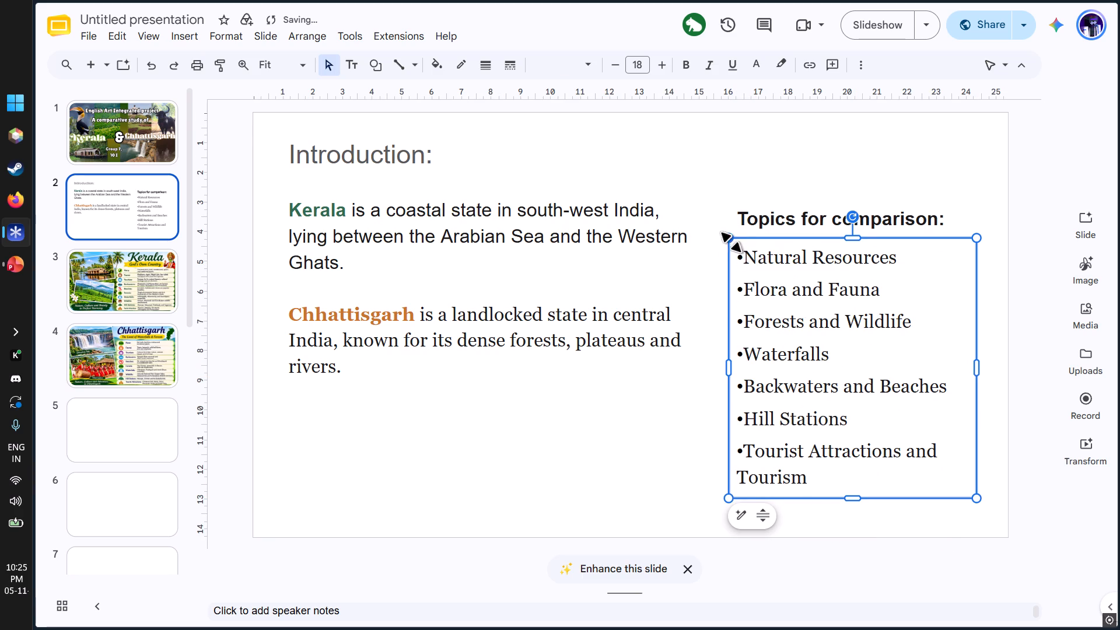
# Move the topics list's text box slightly lower beneath its heading, to about X 16 cm and Y 4.4 cm.
pyautogui.keyDown('ctrl'); pyautogui.moveTo(726, 239); pyautogui.dragTo(741, 287); pyautogui.keyUp('ctrl')
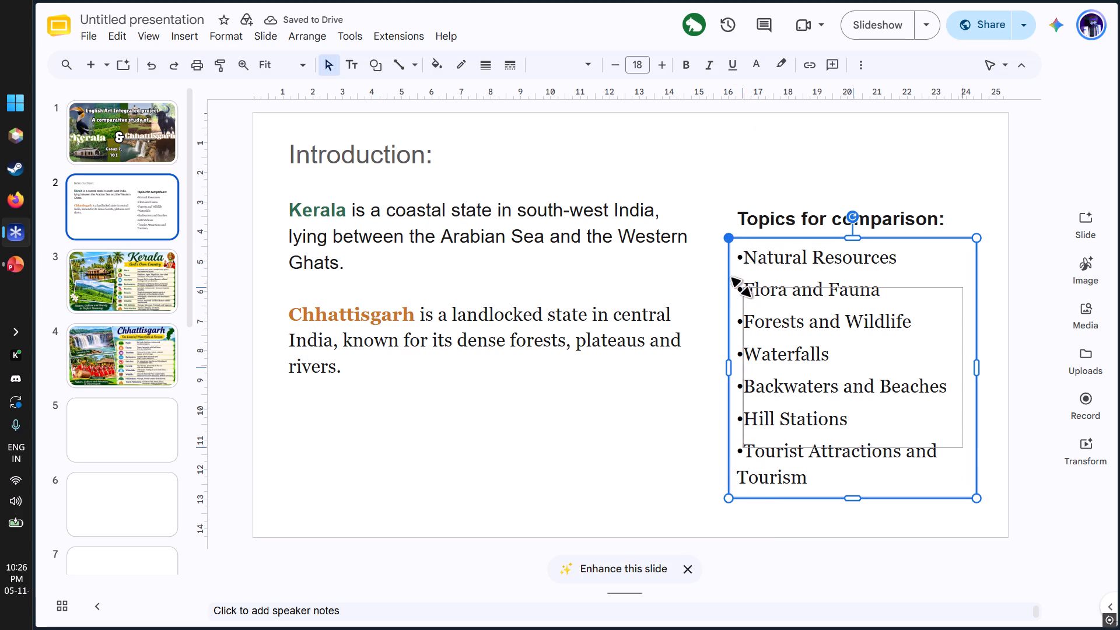
pyautogui.keyDown('ctrl'); pyautogui.moveTo(741, 287); pyautogui.dragTo(729, 286); pyautogui.keyUp('ctrl')
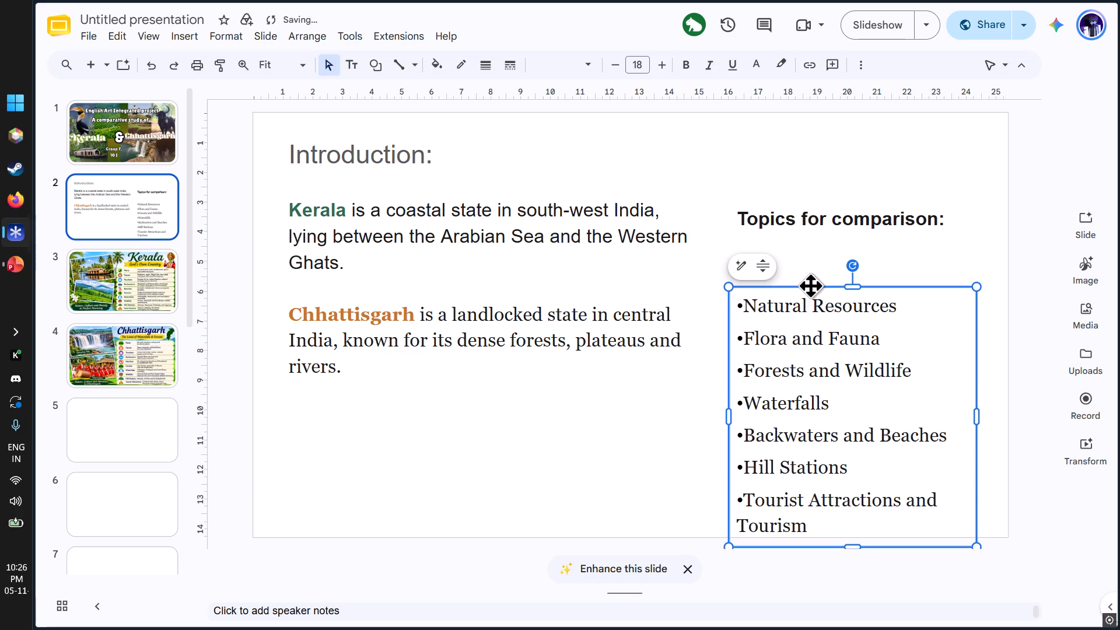
pyautogui.moveTo(810, 285); pyautogui.dragTo(810, 243)
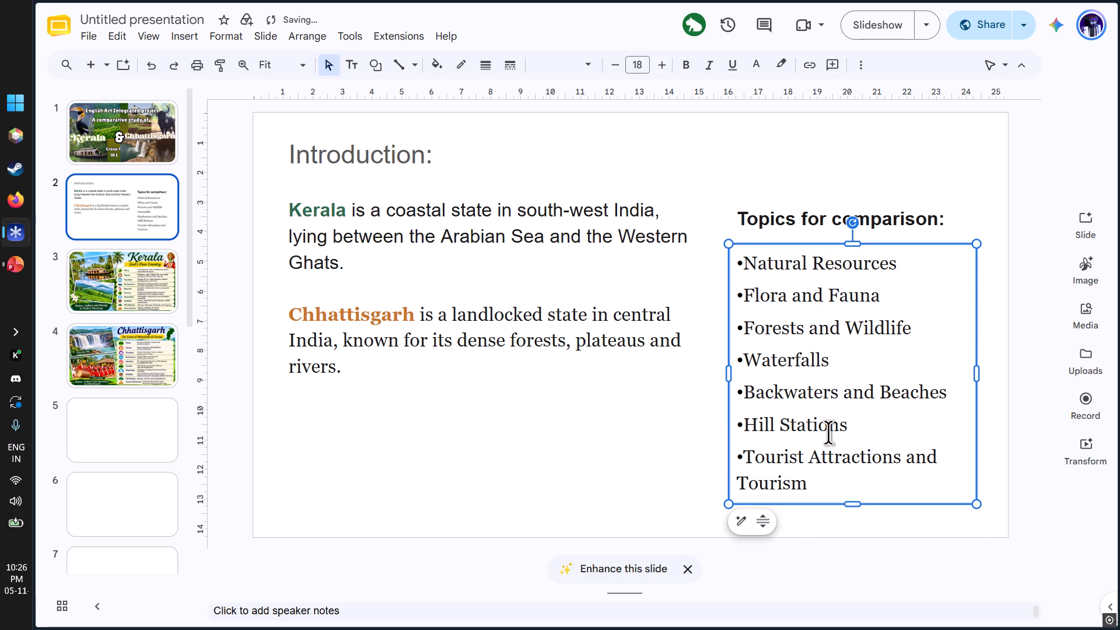
# Set the font size of the whole comparison topics list to 16.
pyautogui.moveTo(818, 481); pyautogui.dragTo(731, 262)
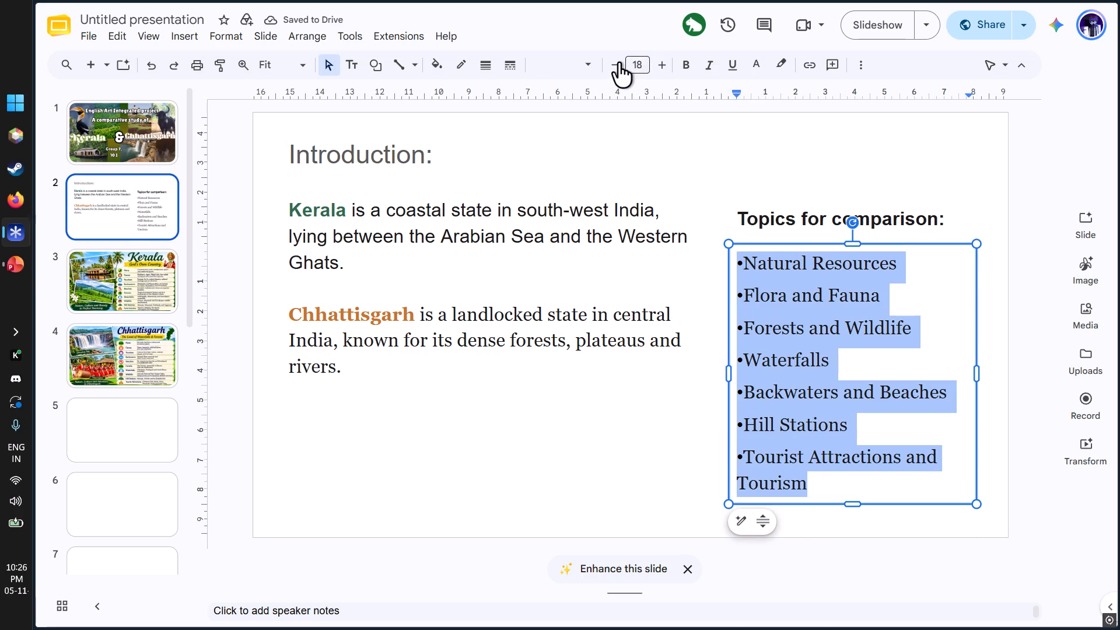
pyautogui.doubleClick(617, 63)
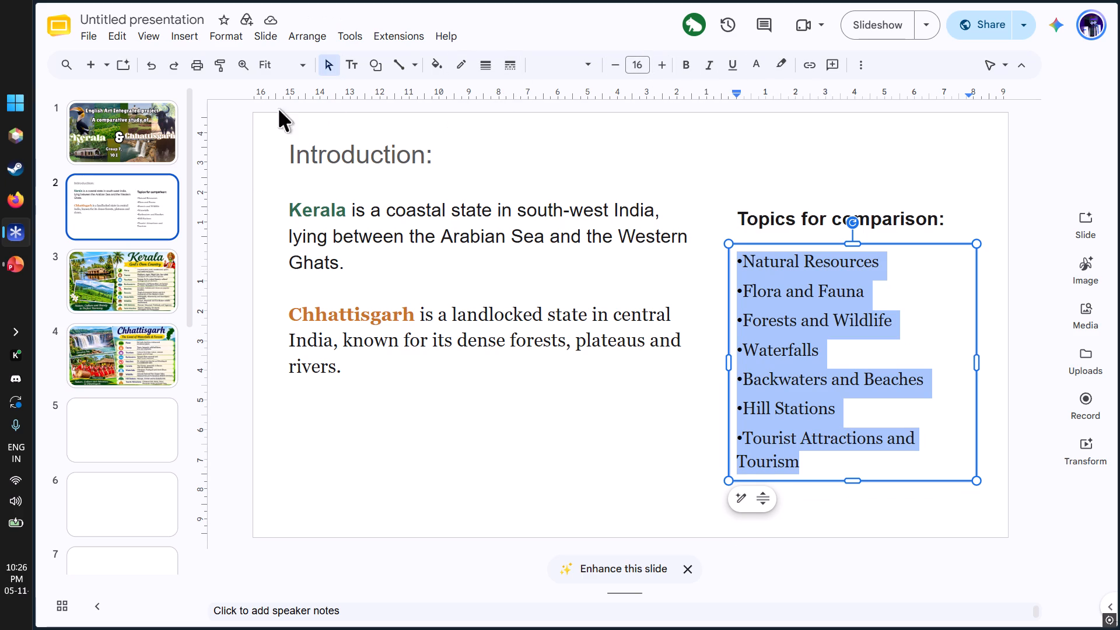
# Examine the text fitting, position and size options of the topics list's text box.
pyautogui.rightClick(860, 323)
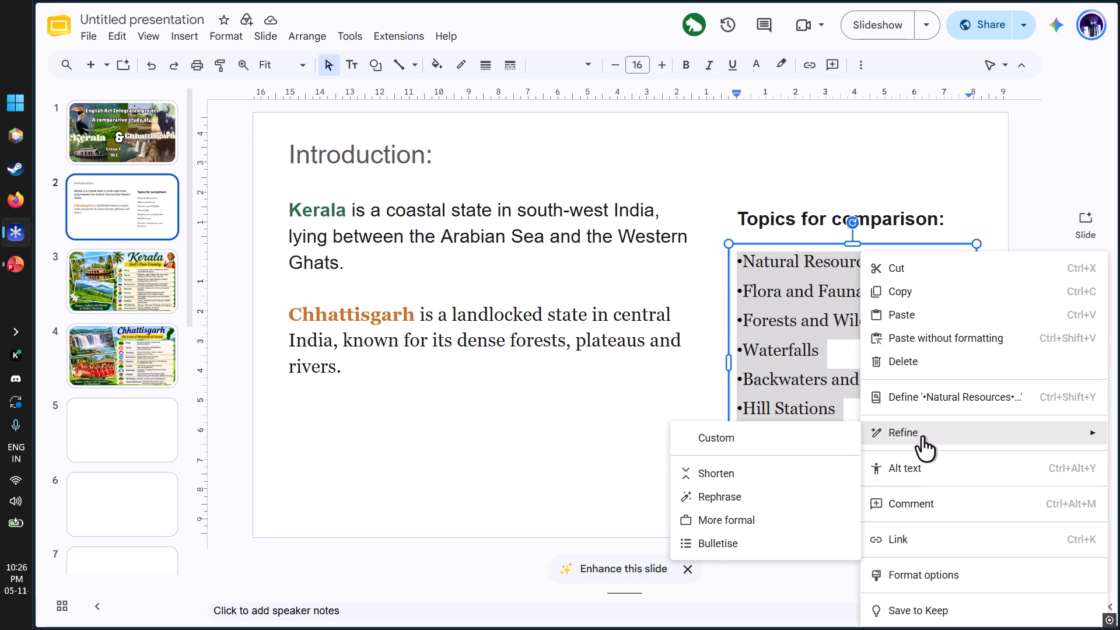
pyautogui.click(919, 579)
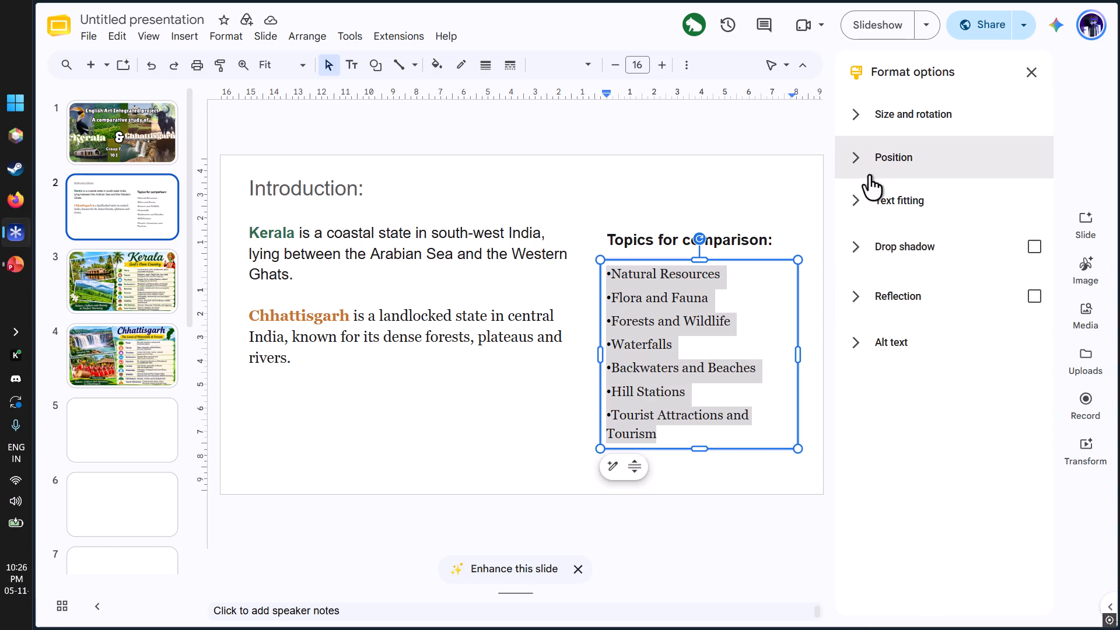
pyautogui.click(863, 195)
pyautogui.click(870, 208)
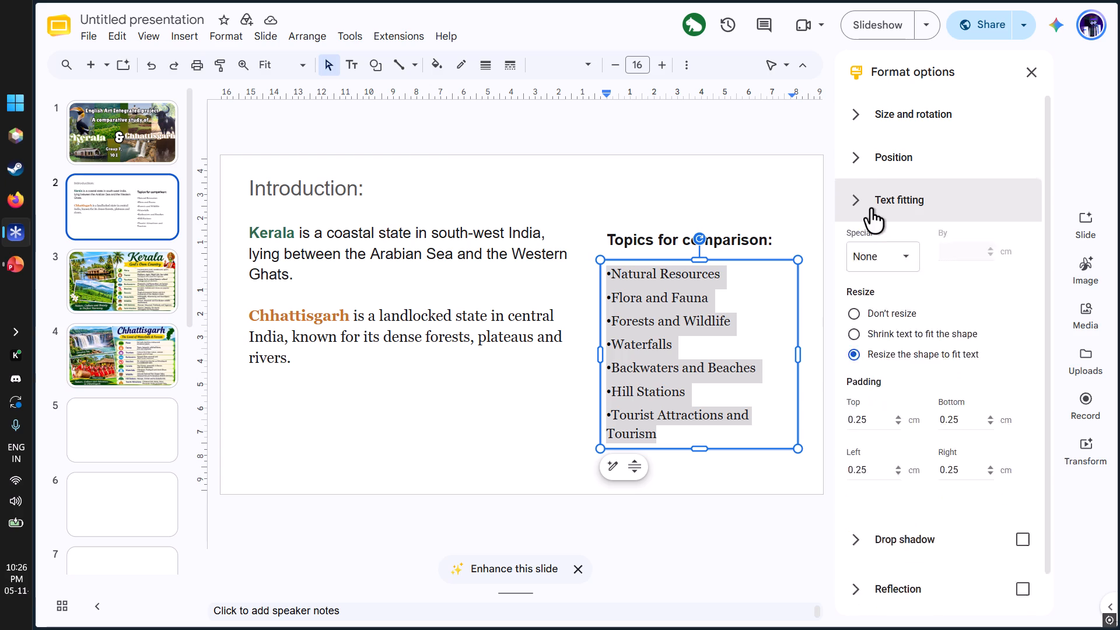
pyautogui.click(863, 172)
pyautogui.click(887, 167)
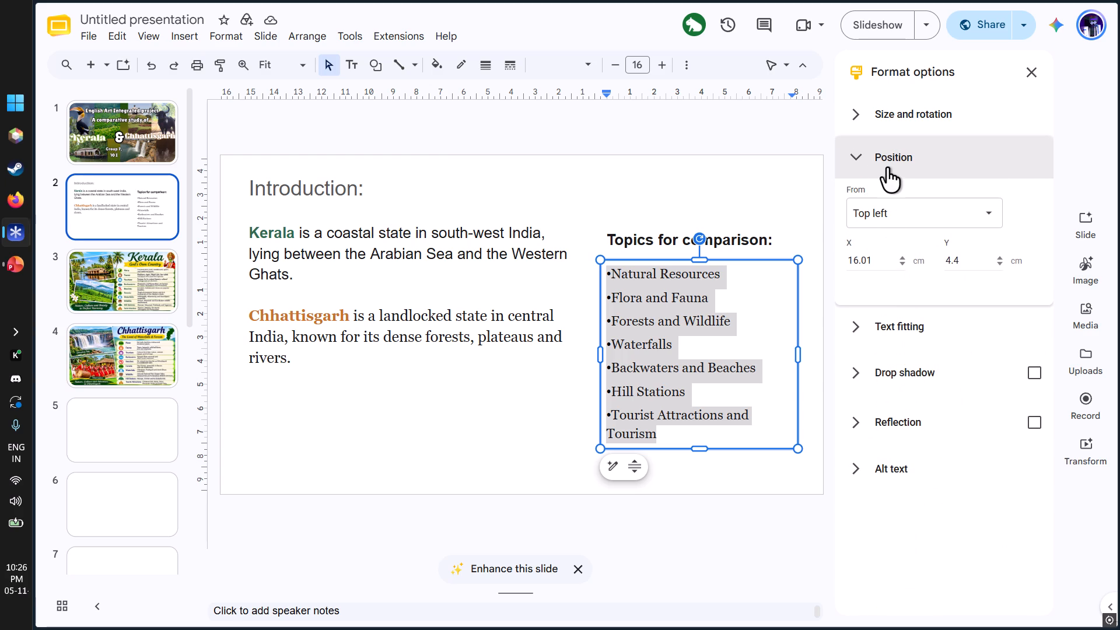
pyautogui.click(892, 111)
pyautogui.click(1028, 74)
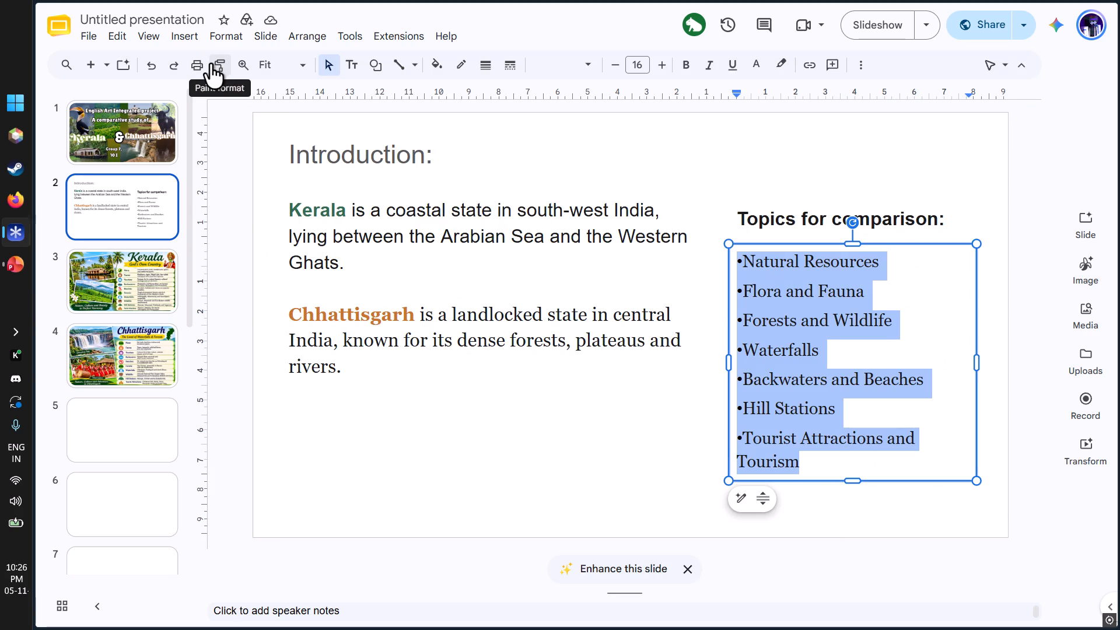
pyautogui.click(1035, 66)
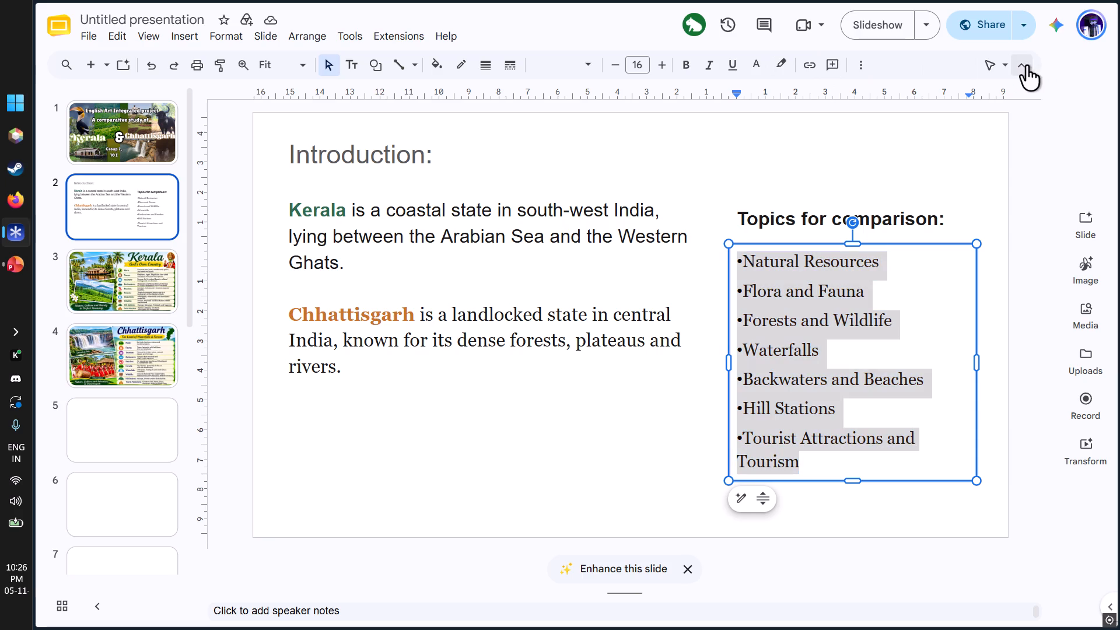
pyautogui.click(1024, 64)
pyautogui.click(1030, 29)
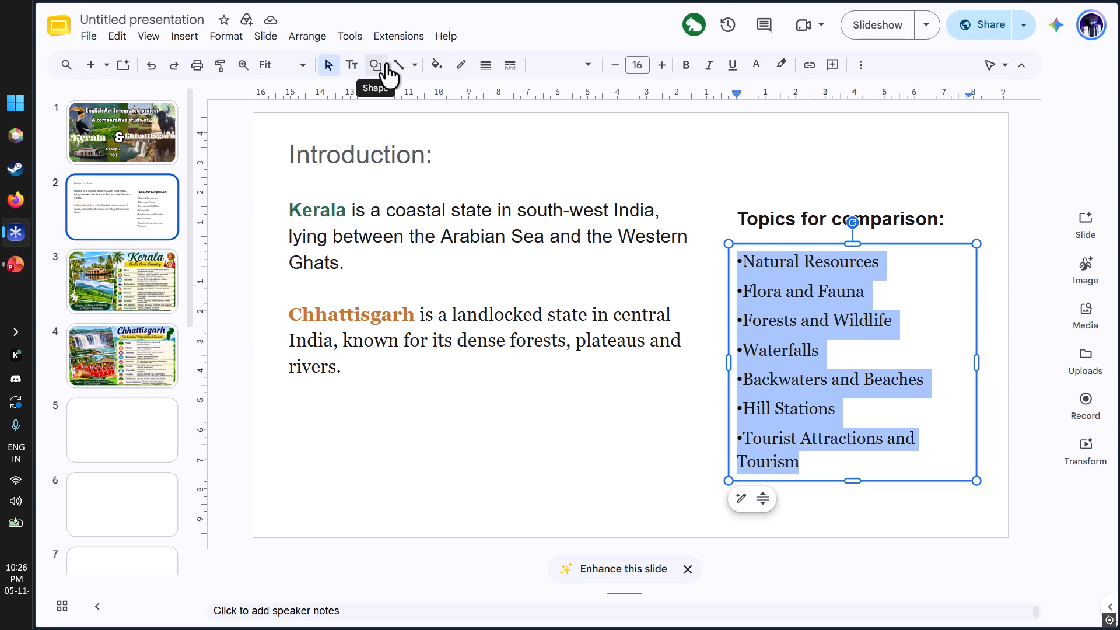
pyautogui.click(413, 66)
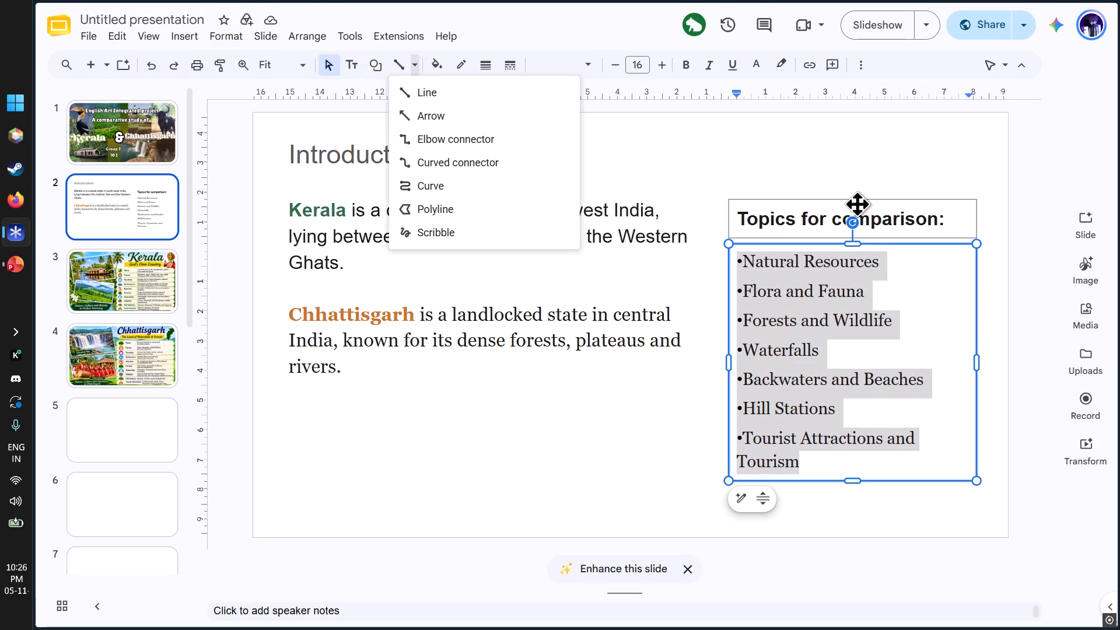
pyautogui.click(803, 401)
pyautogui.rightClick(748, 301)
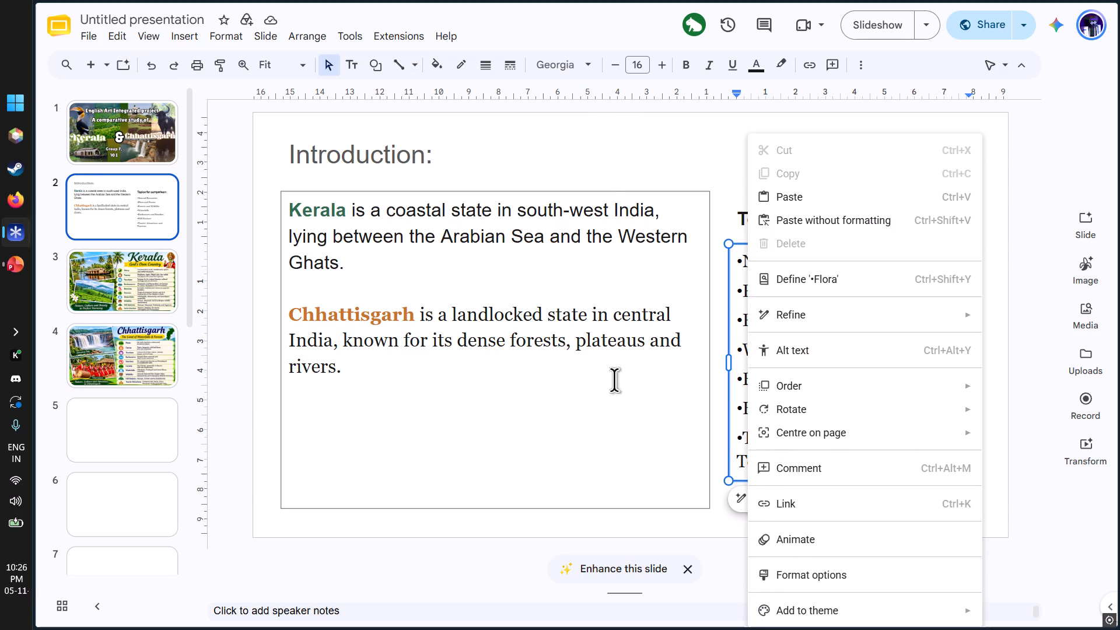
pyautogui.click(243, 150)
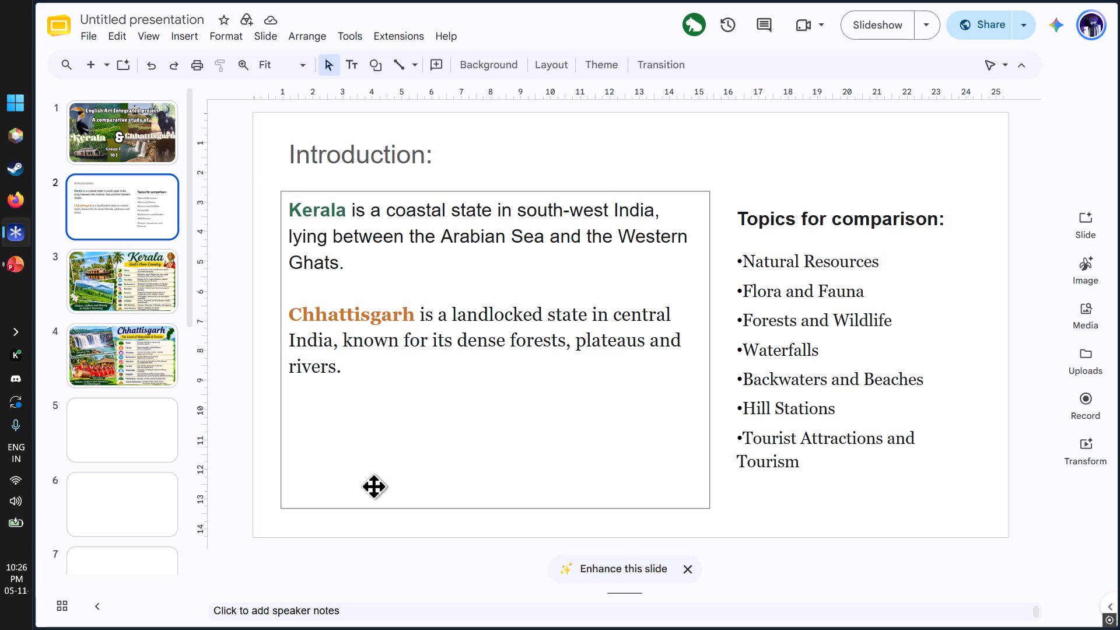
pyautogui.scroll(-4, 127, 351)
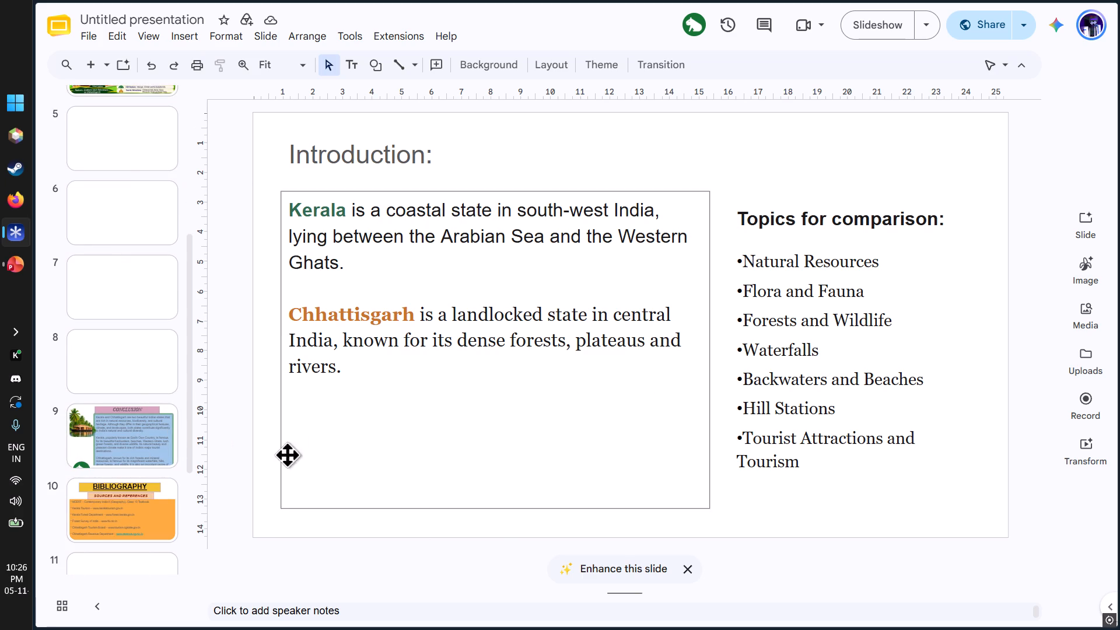
# Draw a rounded rectangle covering the Kerala paragraph on slide 2.
pyautogui.click(123, 33)
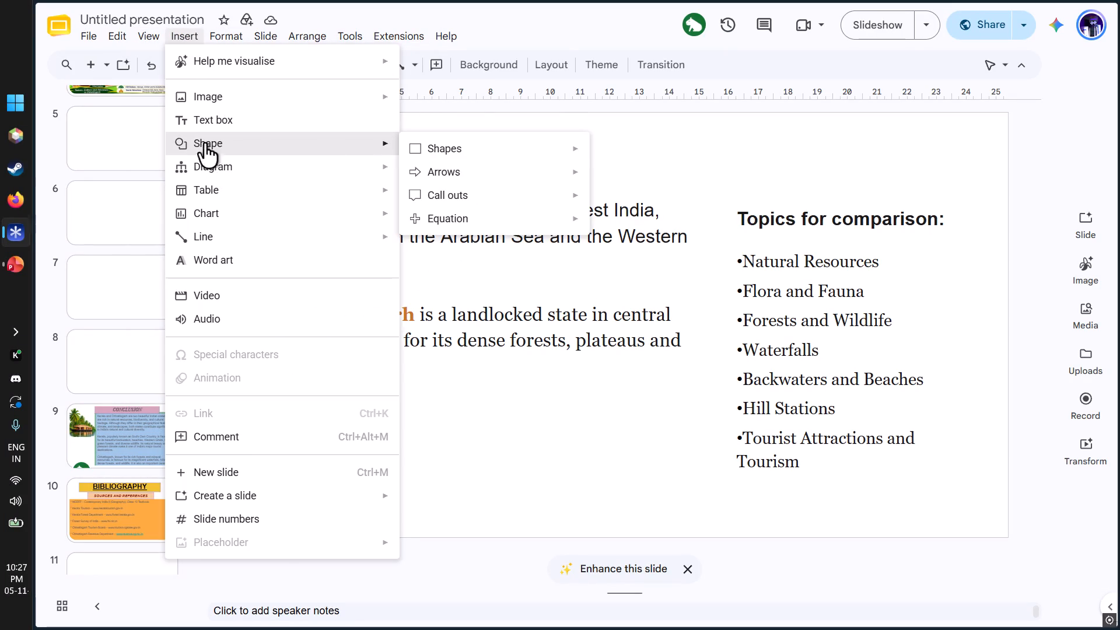
pyautogui.click(426, 143)
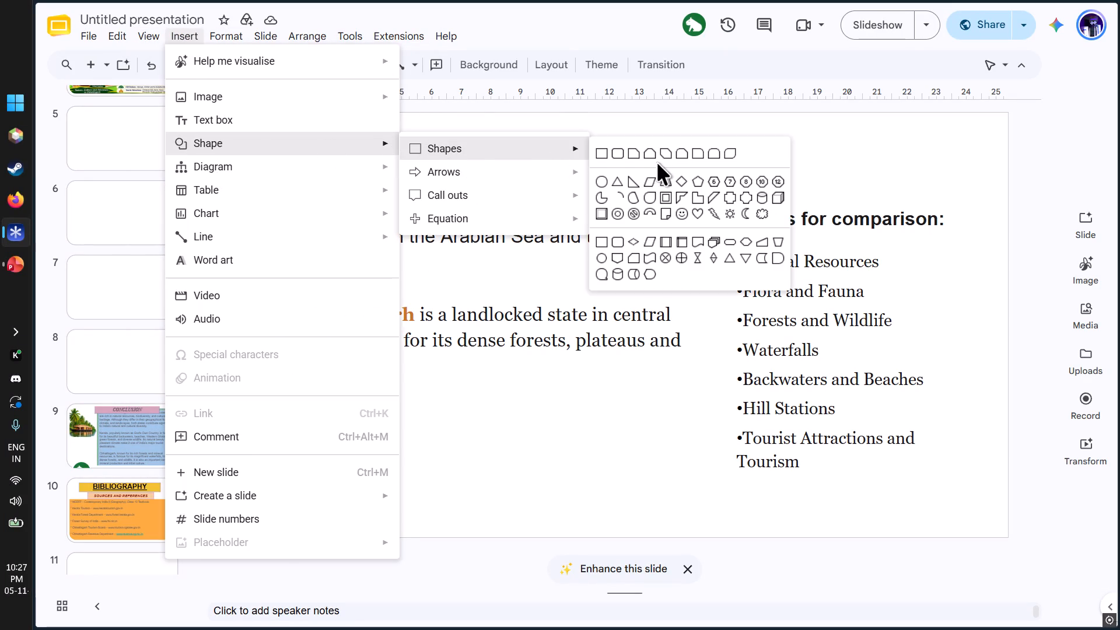
pyautogui.click(621, 155)
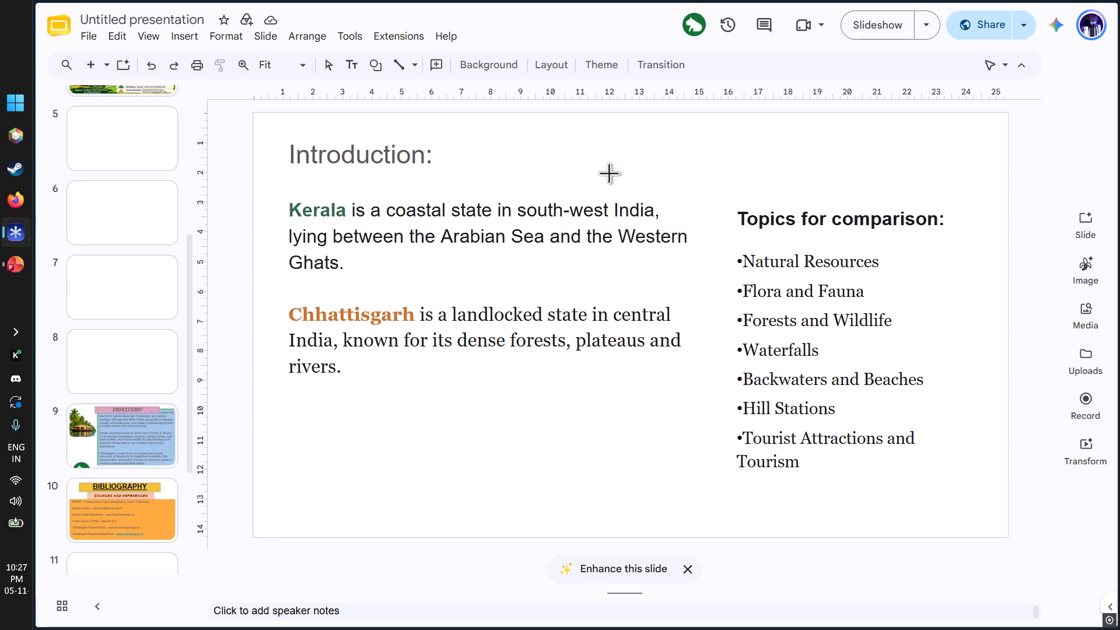
pyautogui.moveTo(278, 192); pyautogui.dragTo(375, 249)
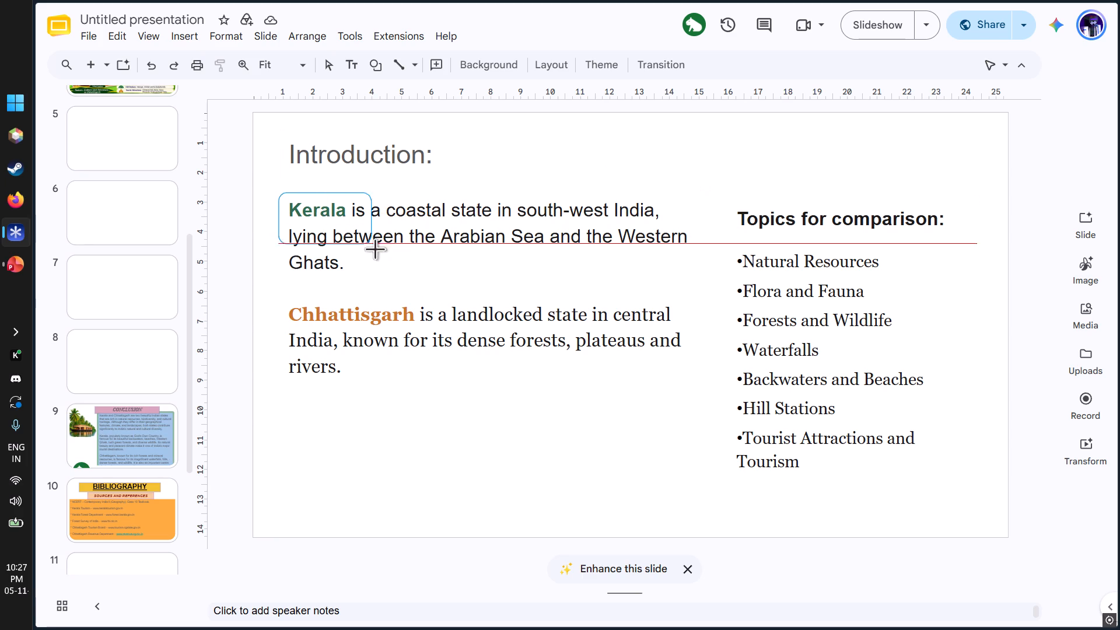
pyautogui.moveTo(375, 249); pyautogui.dragTo(692, 279)
# Send the rounded rectangle to the back, behind the Kerala paragraph.
pyautogui.rightClick(410, 221)
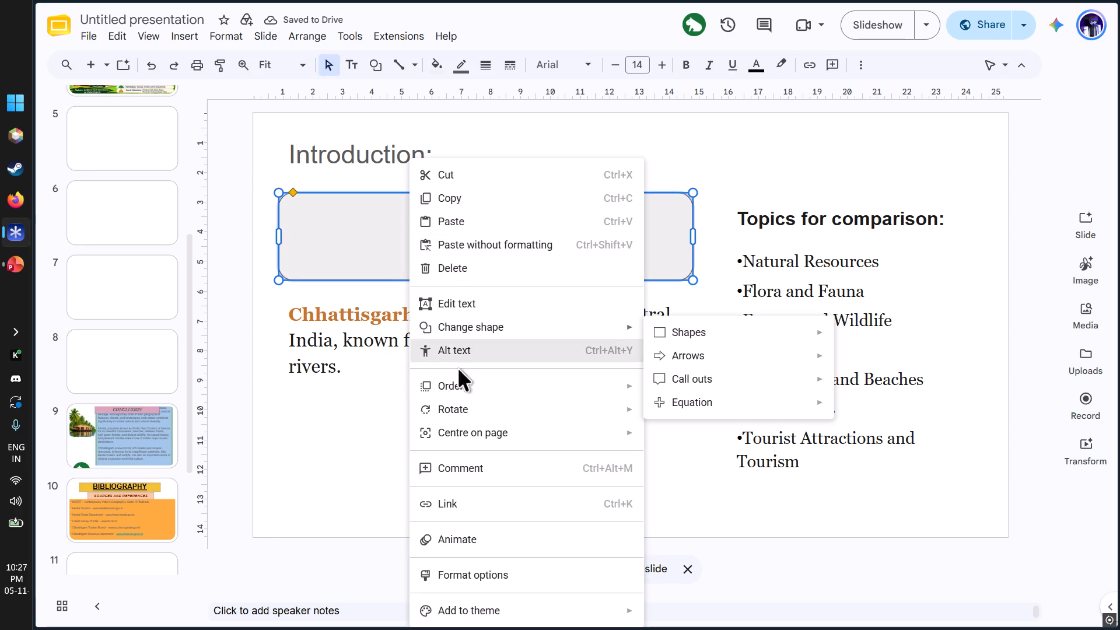
pyautogui.click(684, 459)
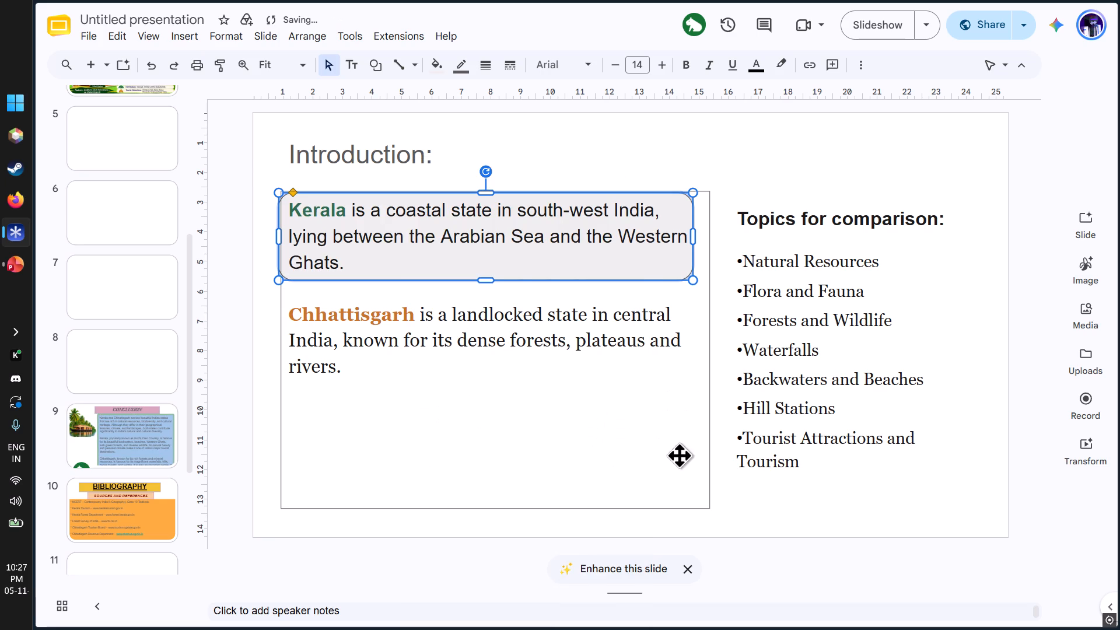
pyautogui.click(807, 142)
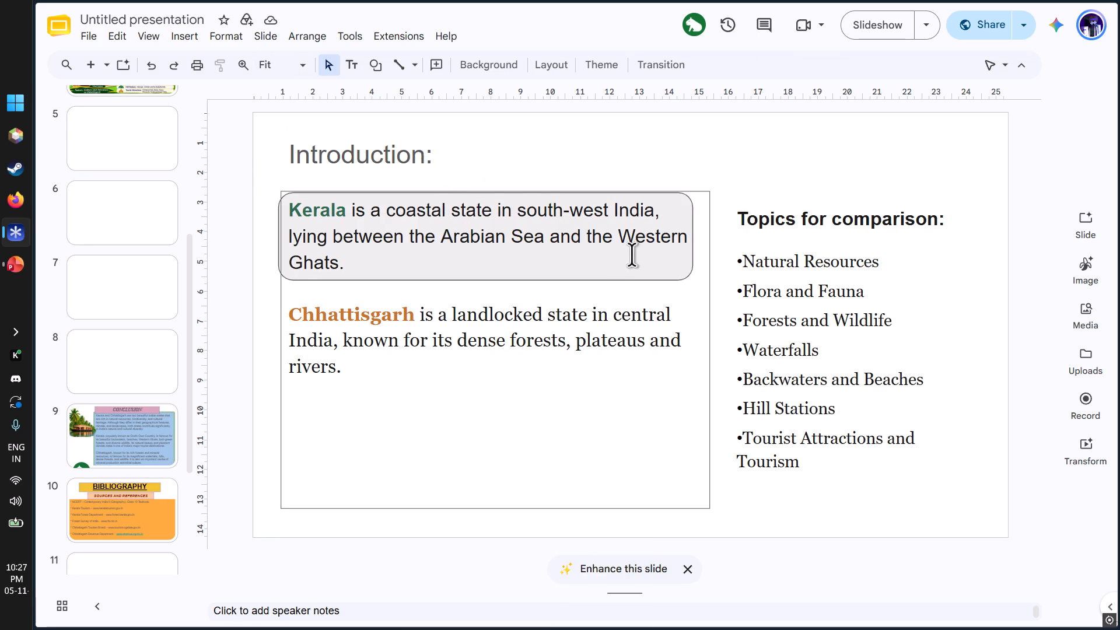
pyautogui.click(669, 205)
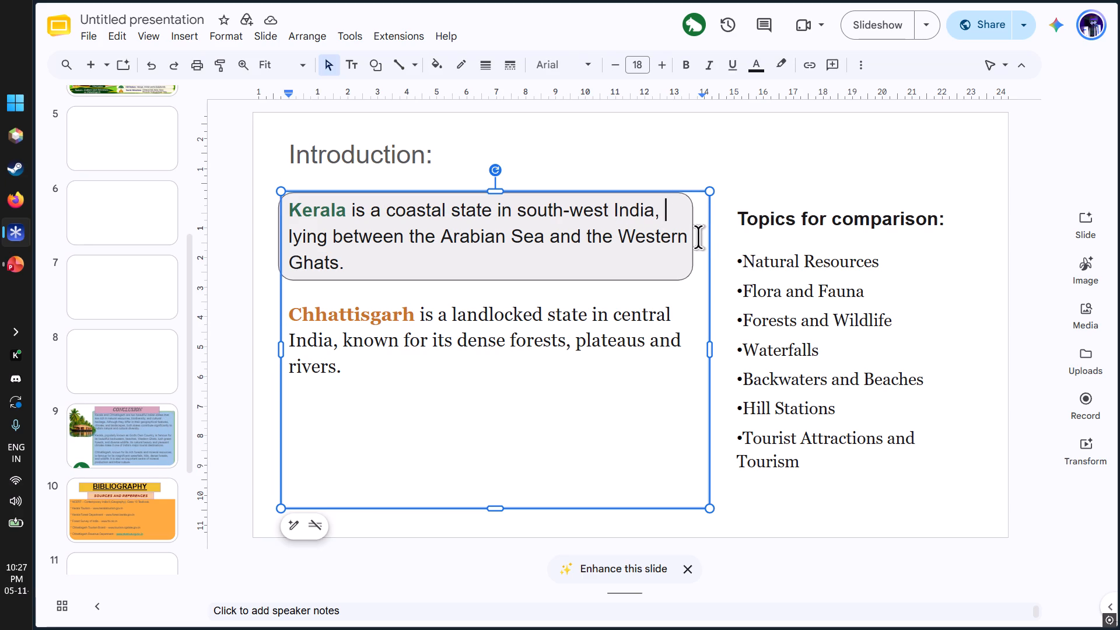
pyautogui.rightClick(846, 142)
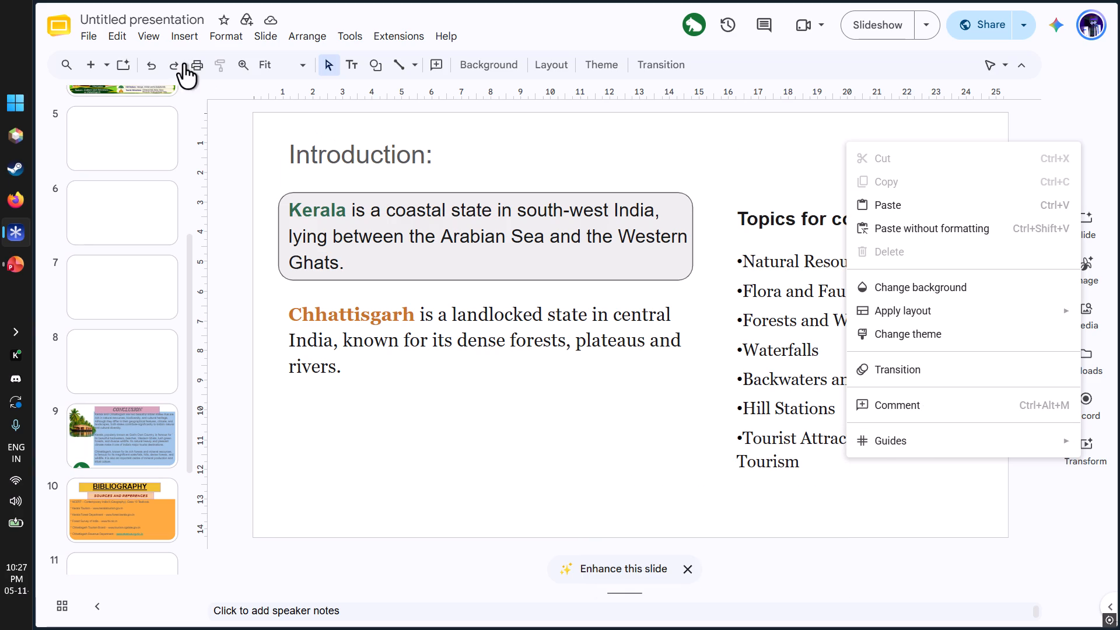
# Draw a rounded rectangle covering the Chhattisgarh paragraph on slide 2.
pyautogui.click(188, 32)
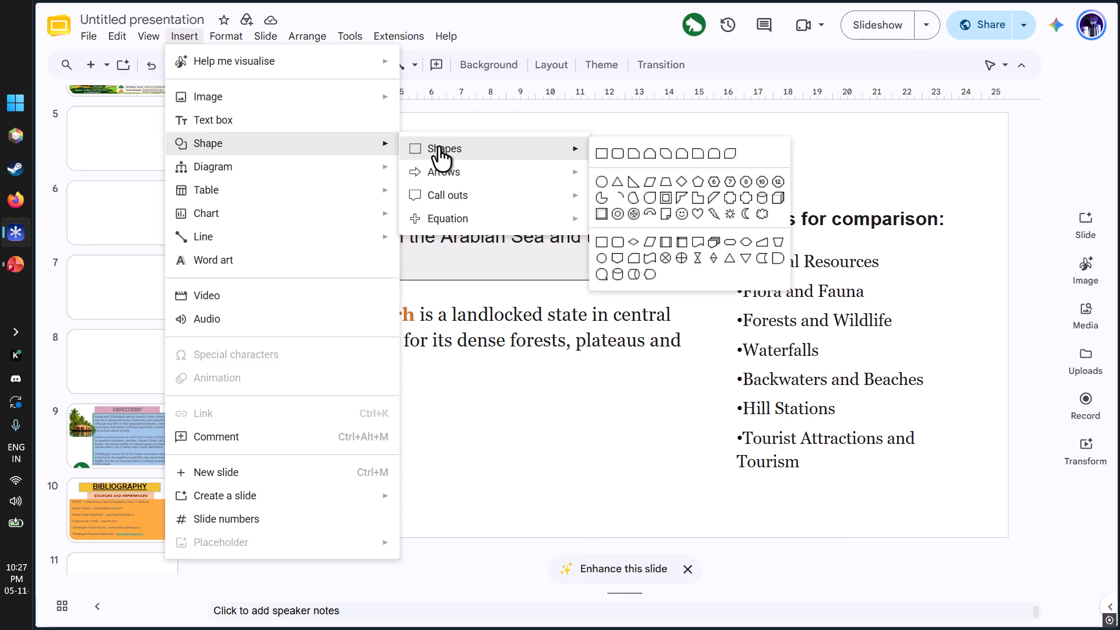
pyautogui.click(615, 153)
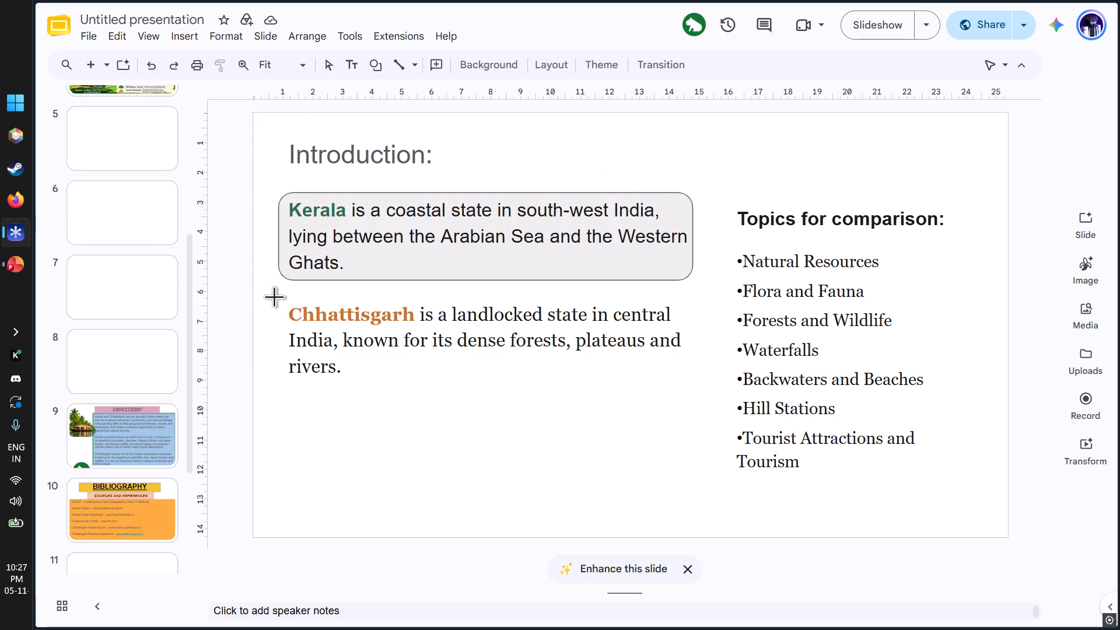
pyautogui.moveTo(282, 297); pyautogui.dragTo(530, 396)
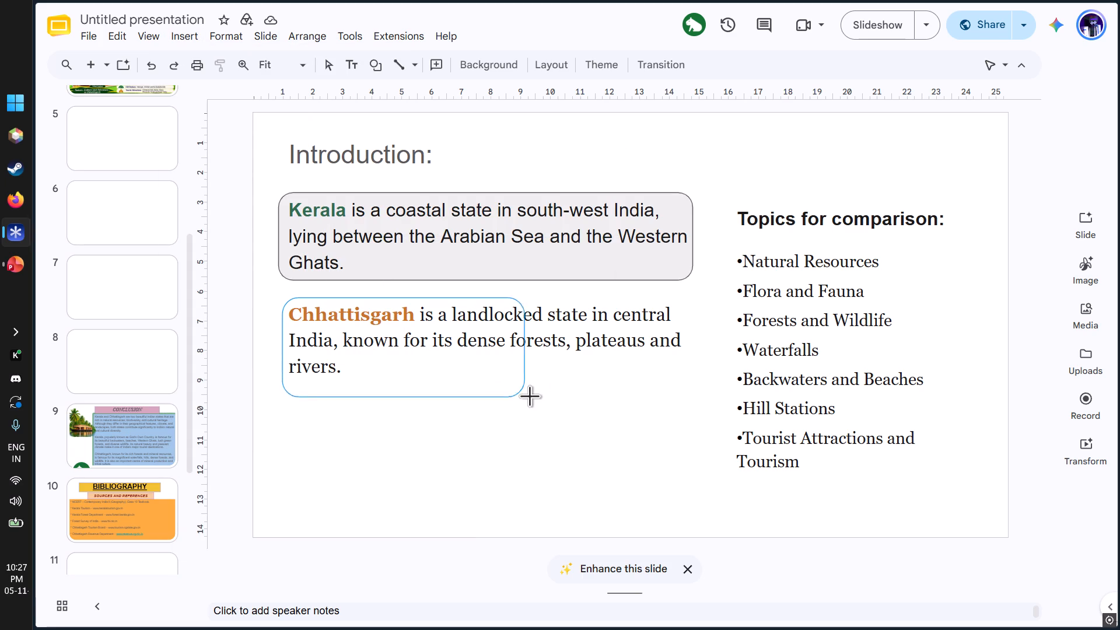
pyautogui.moveTo(530, 396); pyautogui.dragTo(692, 383)
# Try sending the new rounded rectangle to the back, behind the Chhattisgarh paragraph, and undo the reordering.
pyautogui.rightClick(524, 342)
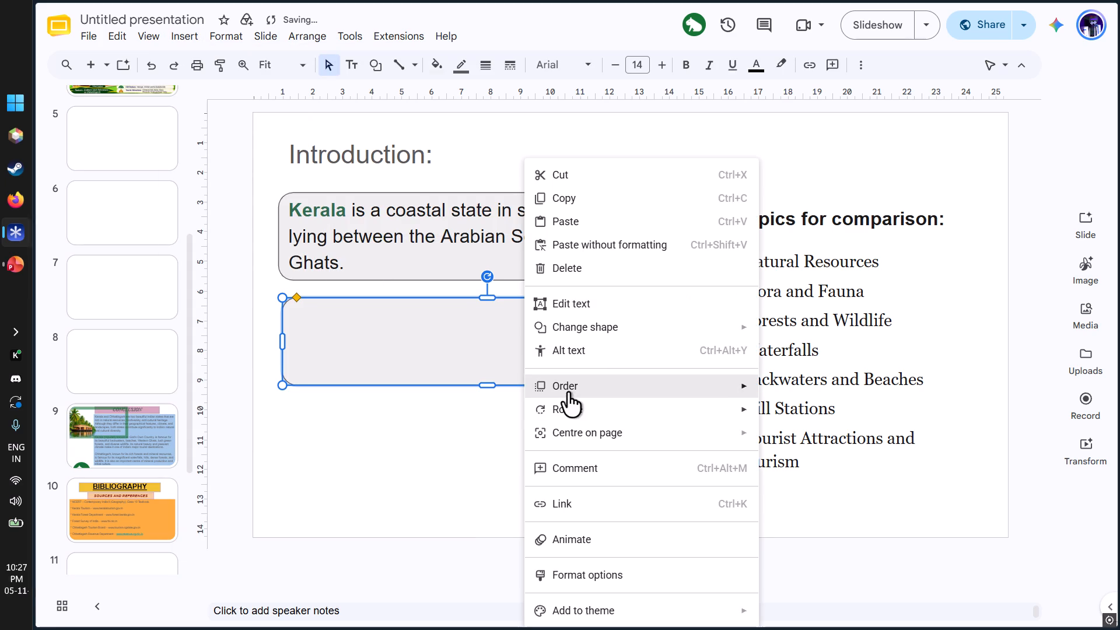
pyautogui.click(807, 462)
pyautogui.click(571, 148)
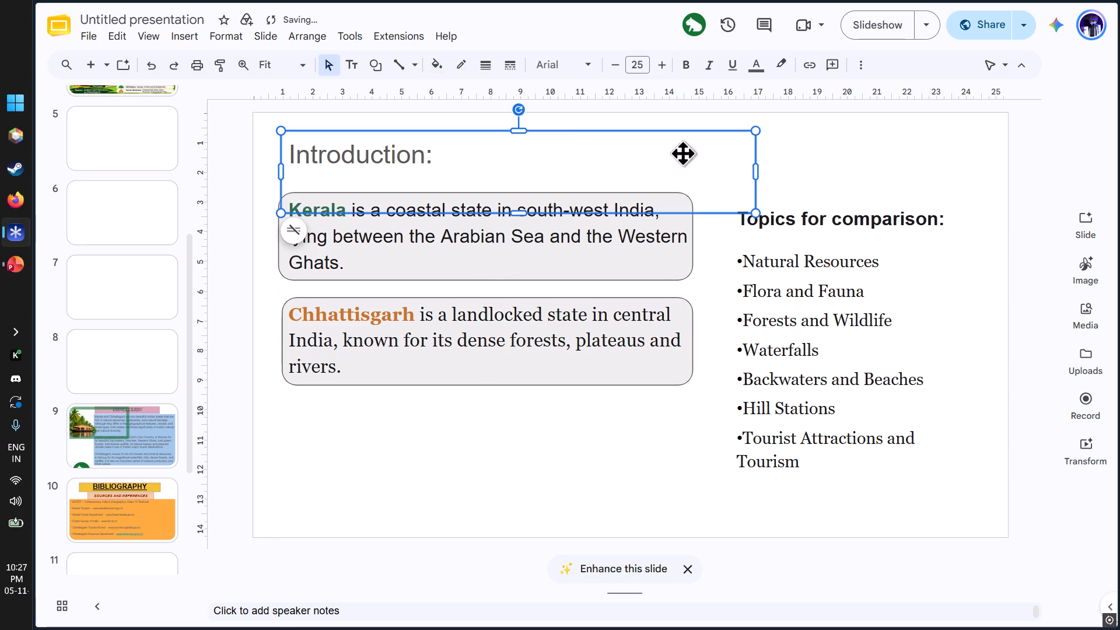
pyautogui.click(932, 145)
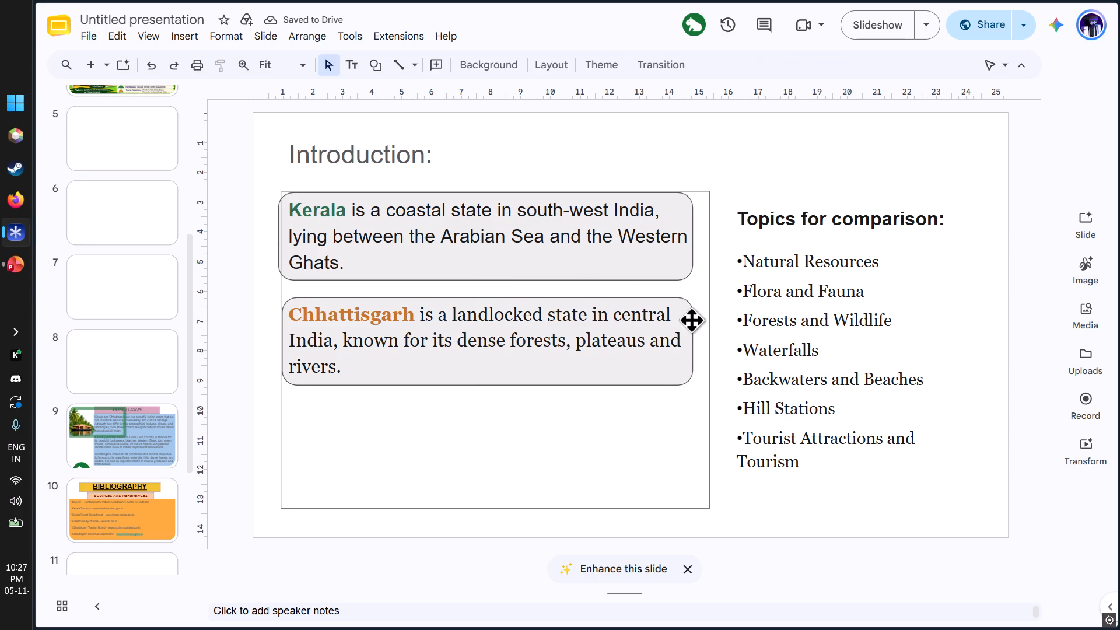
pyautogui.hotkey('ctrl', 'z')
# Align the lower rounded rectangle's left edge with the Kerala rectangle and widen it to match the Kerala rectangle's right edge.
pyautogui.moveTo(603, 342); pyautogui.dragTo(600, 342)
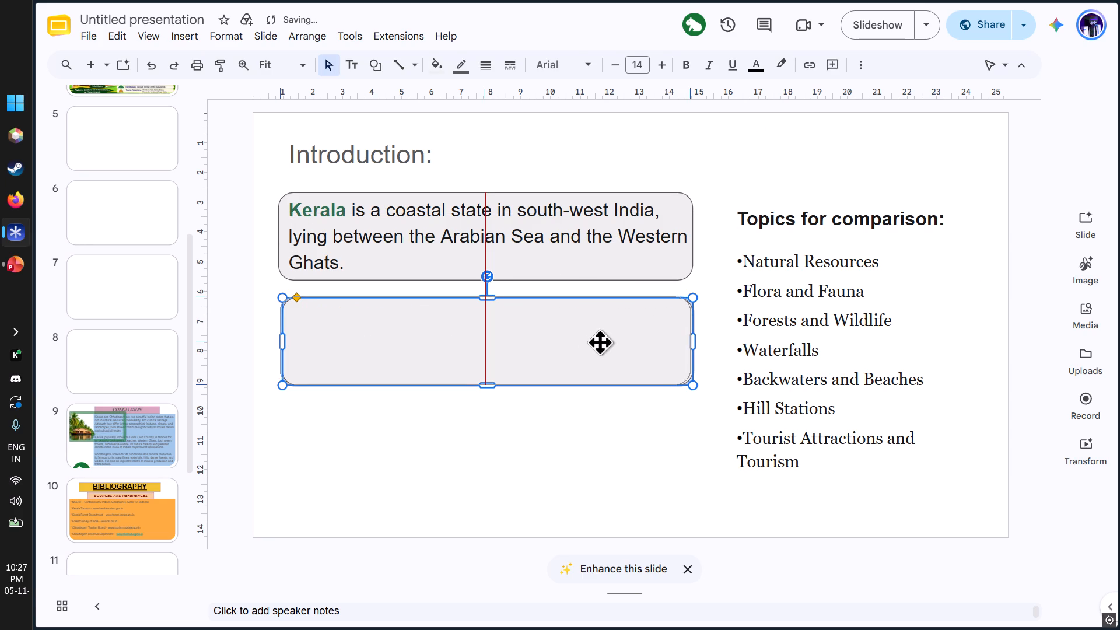
pyautogui.moveTo(600, 342); pyautogui.dragTo(597, 343)
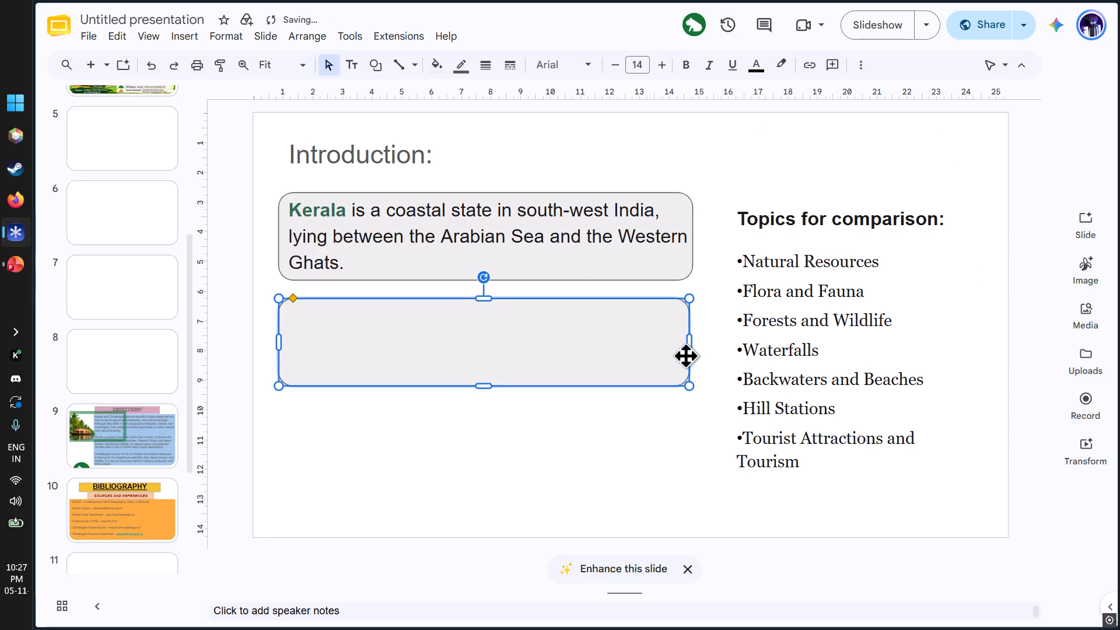
pyautogui.moveTo(688, 344); pyautogui.dragTo(693, 344)
# Send the lower rounded rectangle to the back, behind the Chhattisgarh paragraph.
pyautogui.rightClick(567, 327)
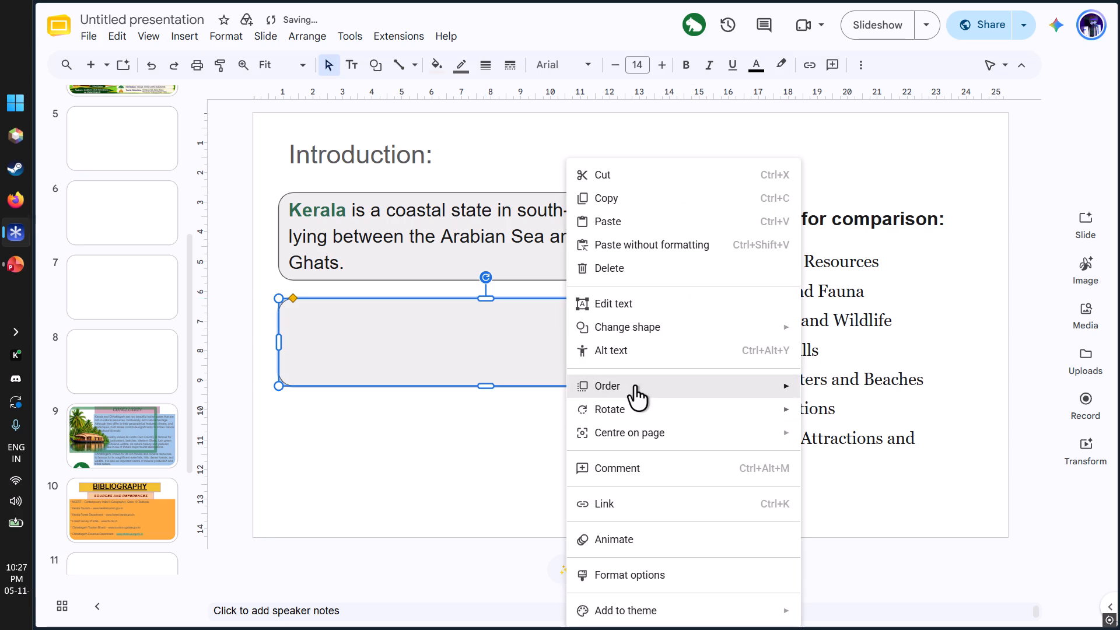
pyautogui.click(822, 456)
pyautogui.click(870, 146)
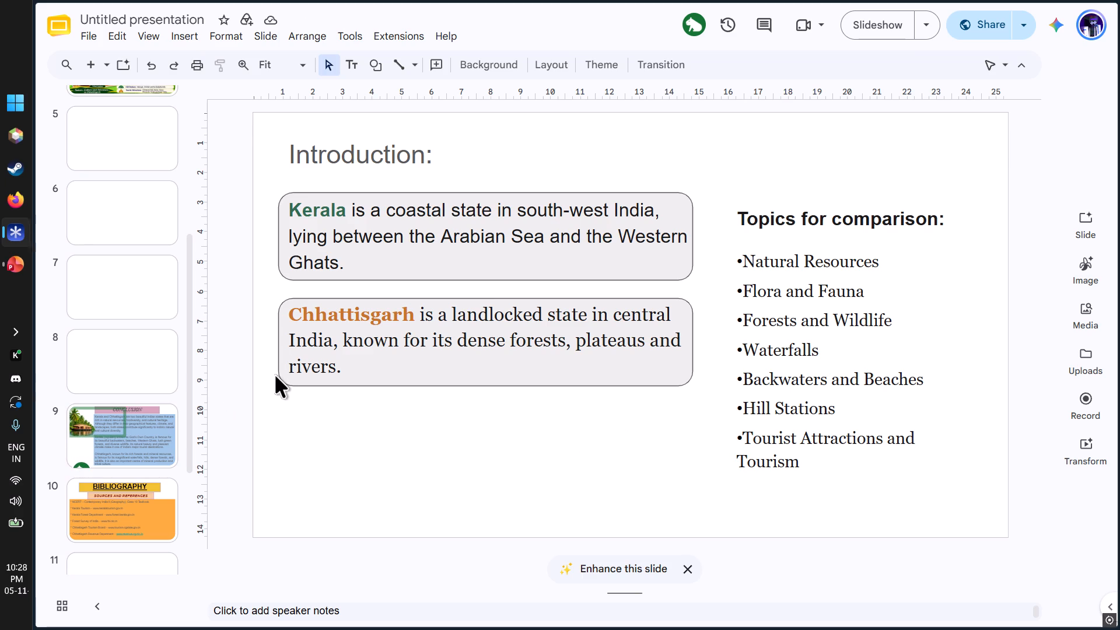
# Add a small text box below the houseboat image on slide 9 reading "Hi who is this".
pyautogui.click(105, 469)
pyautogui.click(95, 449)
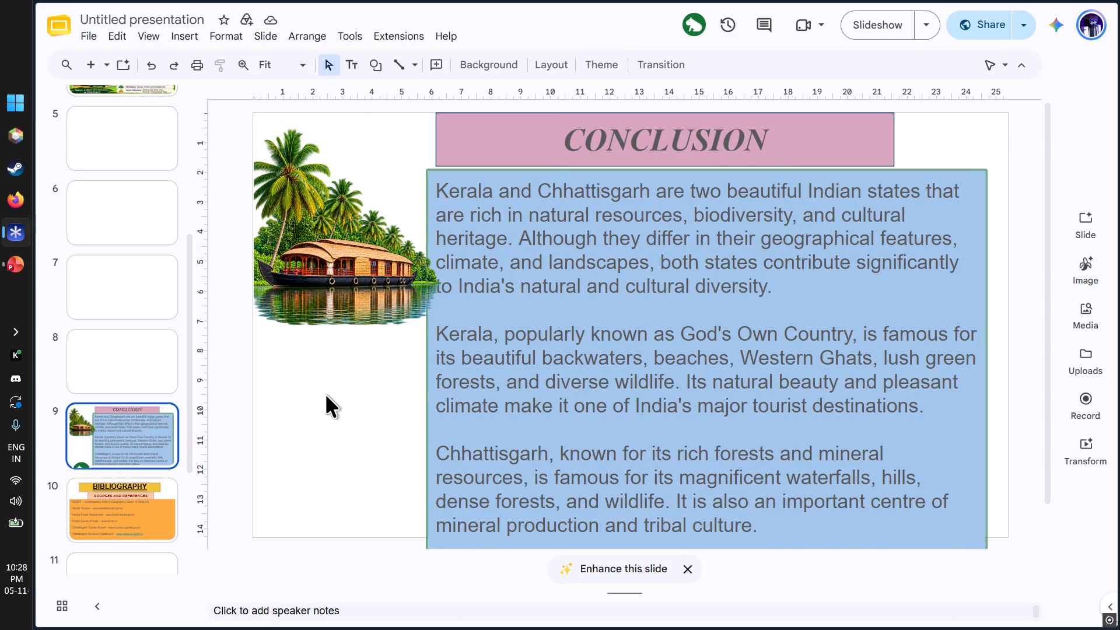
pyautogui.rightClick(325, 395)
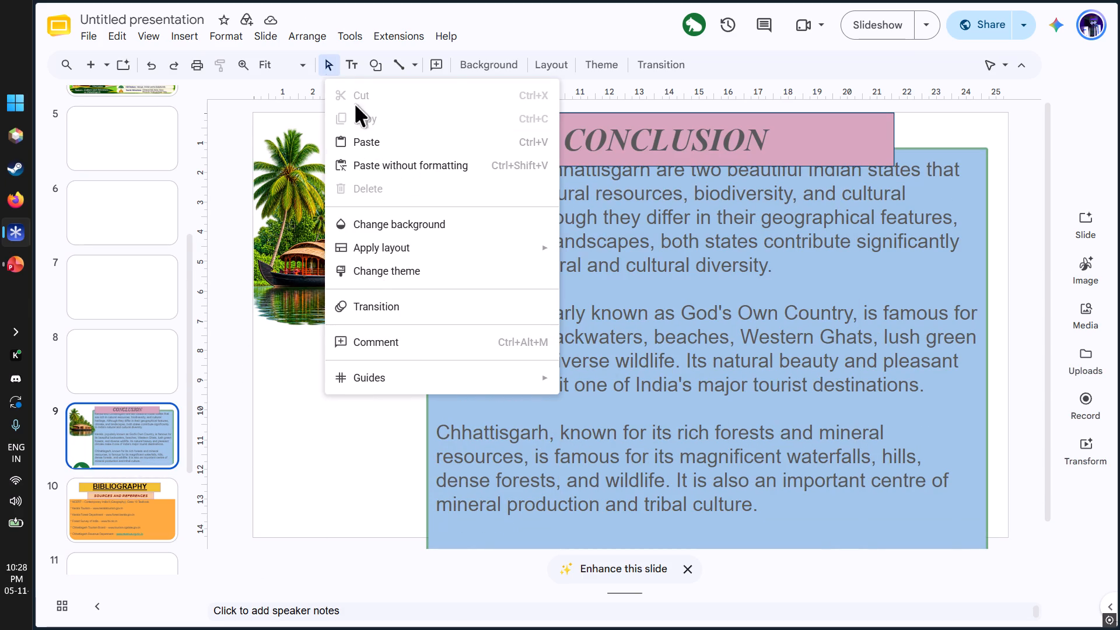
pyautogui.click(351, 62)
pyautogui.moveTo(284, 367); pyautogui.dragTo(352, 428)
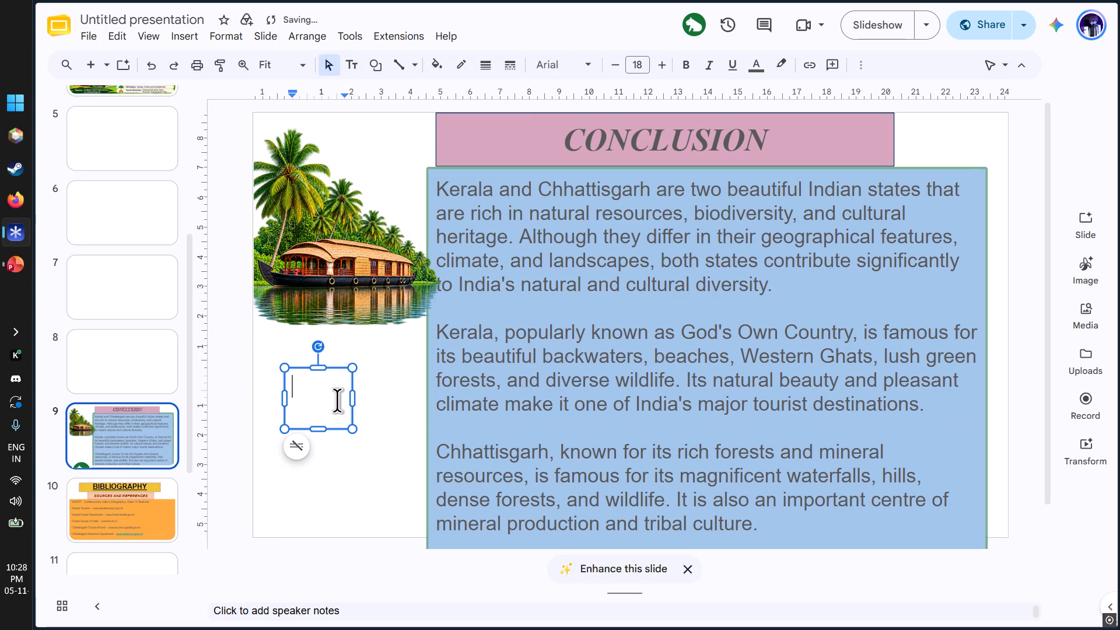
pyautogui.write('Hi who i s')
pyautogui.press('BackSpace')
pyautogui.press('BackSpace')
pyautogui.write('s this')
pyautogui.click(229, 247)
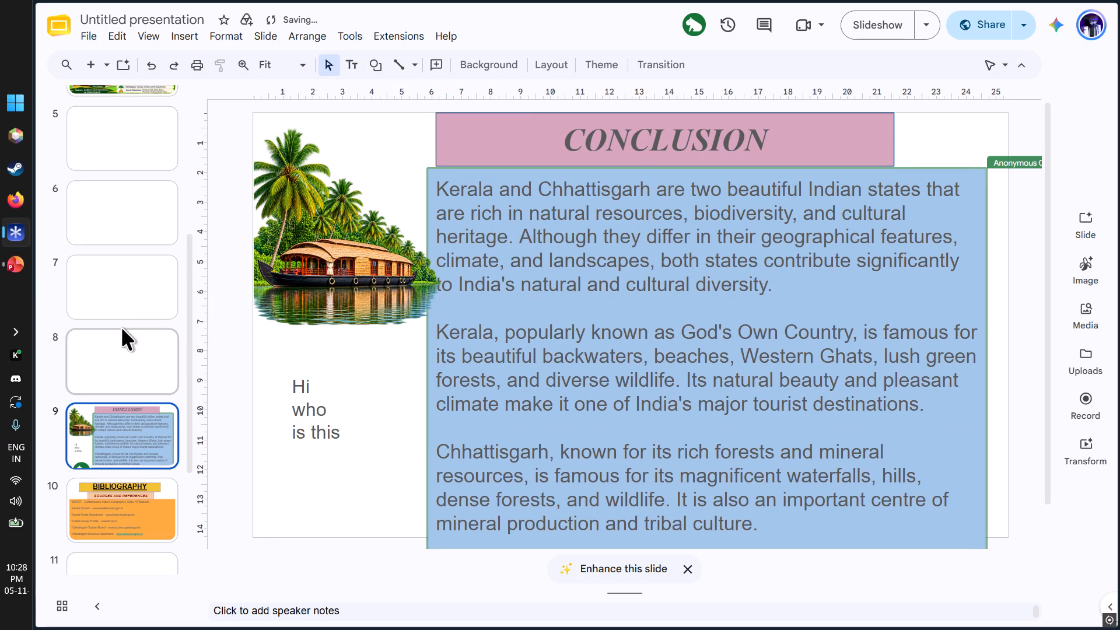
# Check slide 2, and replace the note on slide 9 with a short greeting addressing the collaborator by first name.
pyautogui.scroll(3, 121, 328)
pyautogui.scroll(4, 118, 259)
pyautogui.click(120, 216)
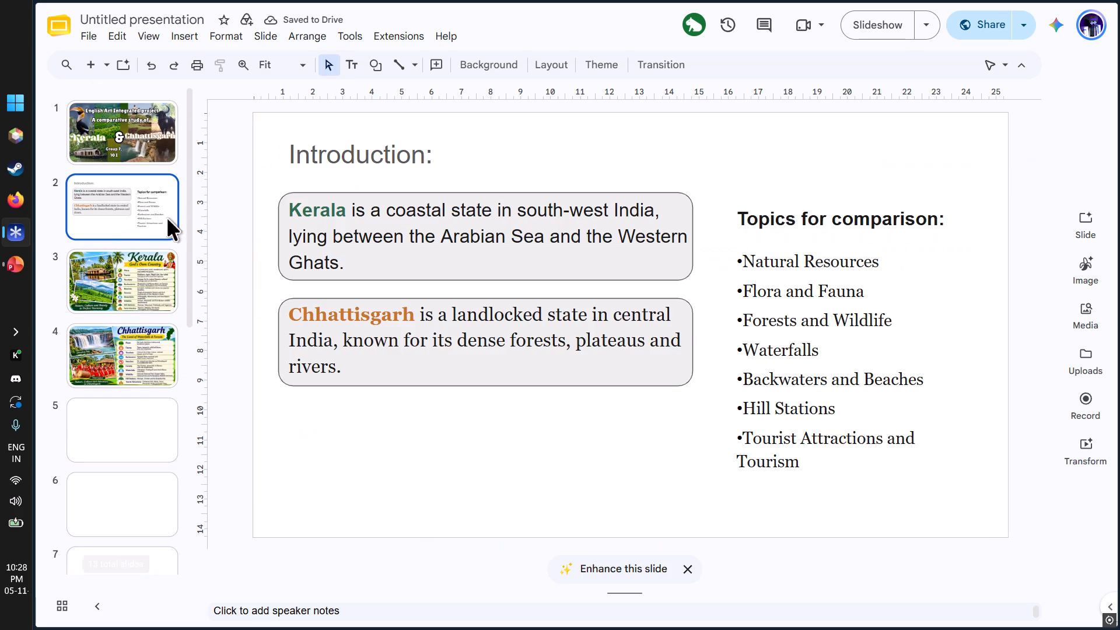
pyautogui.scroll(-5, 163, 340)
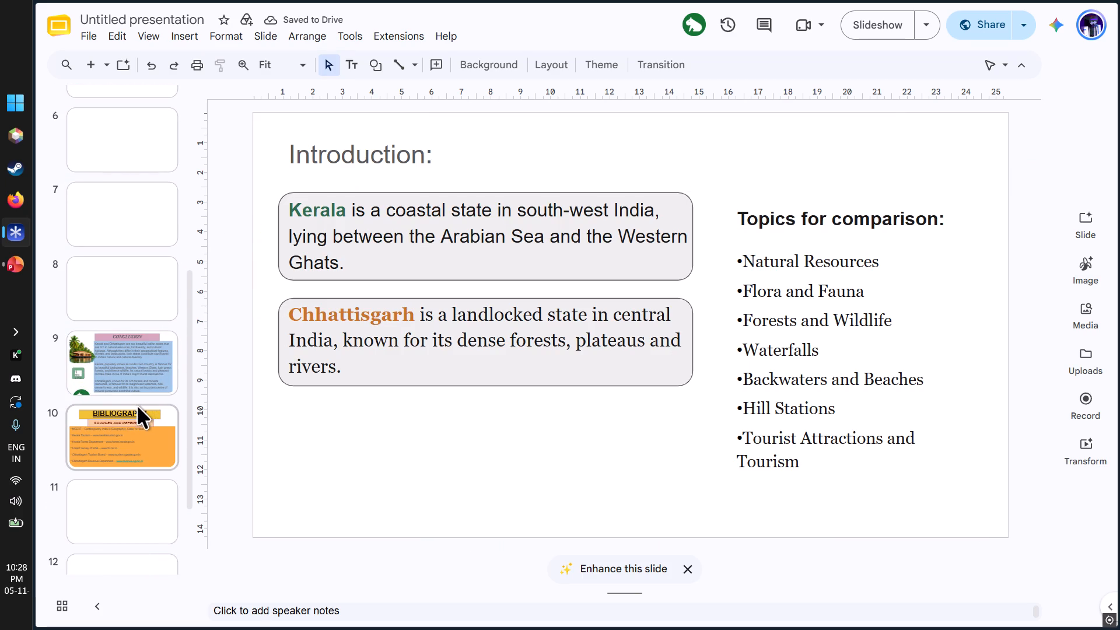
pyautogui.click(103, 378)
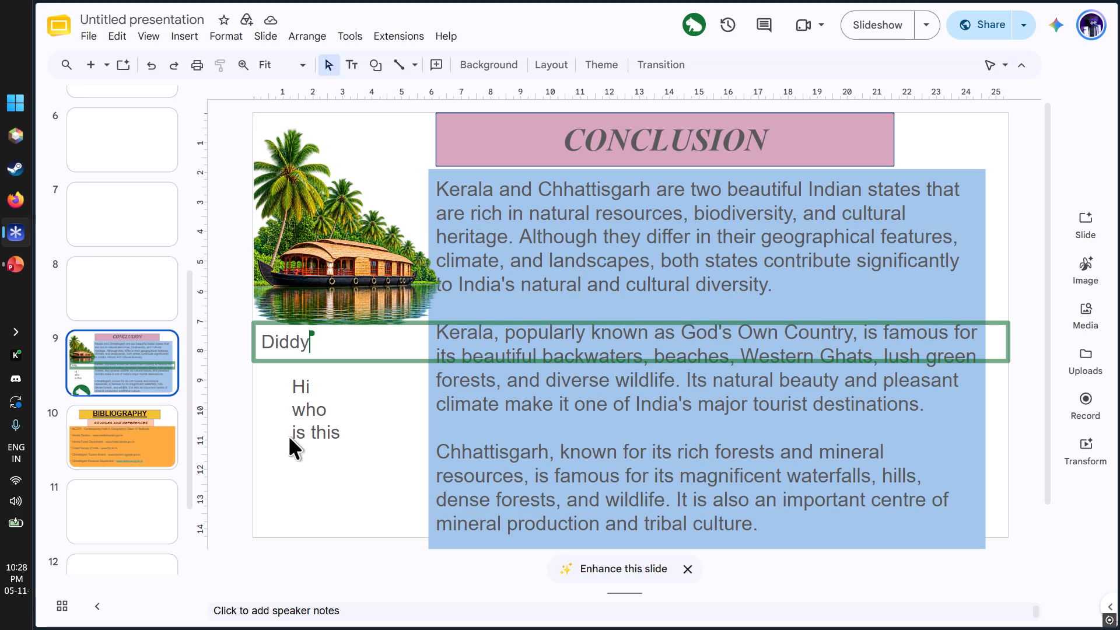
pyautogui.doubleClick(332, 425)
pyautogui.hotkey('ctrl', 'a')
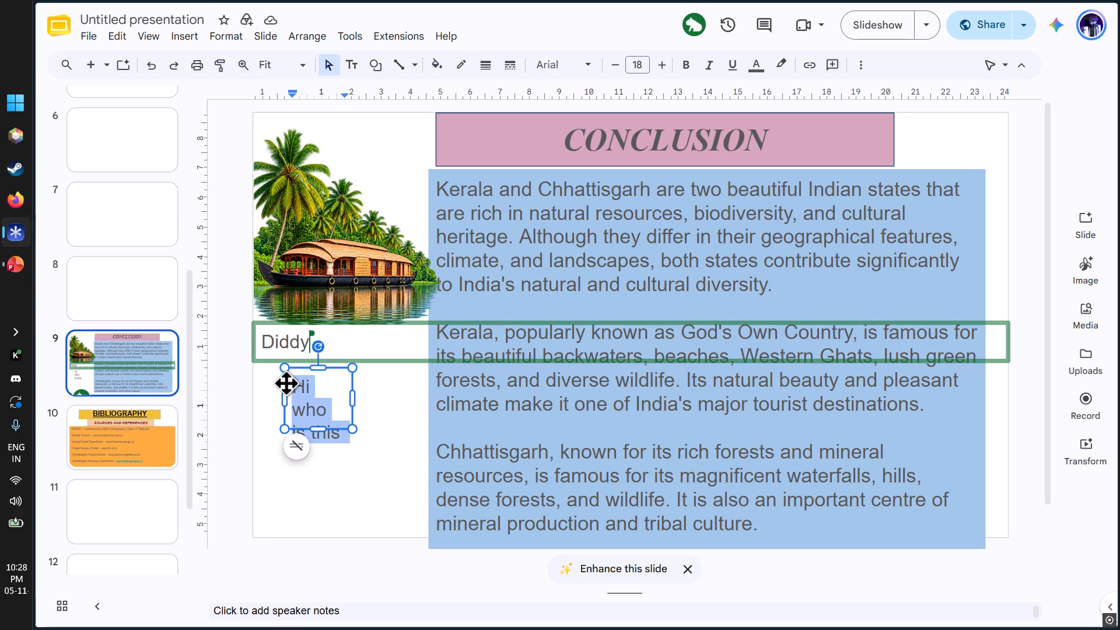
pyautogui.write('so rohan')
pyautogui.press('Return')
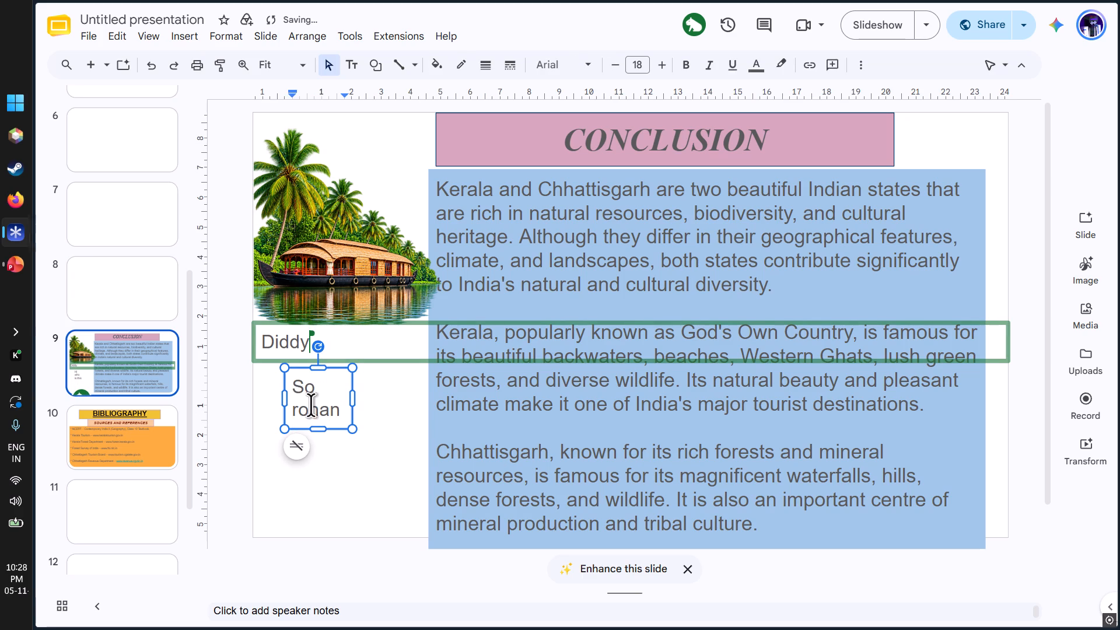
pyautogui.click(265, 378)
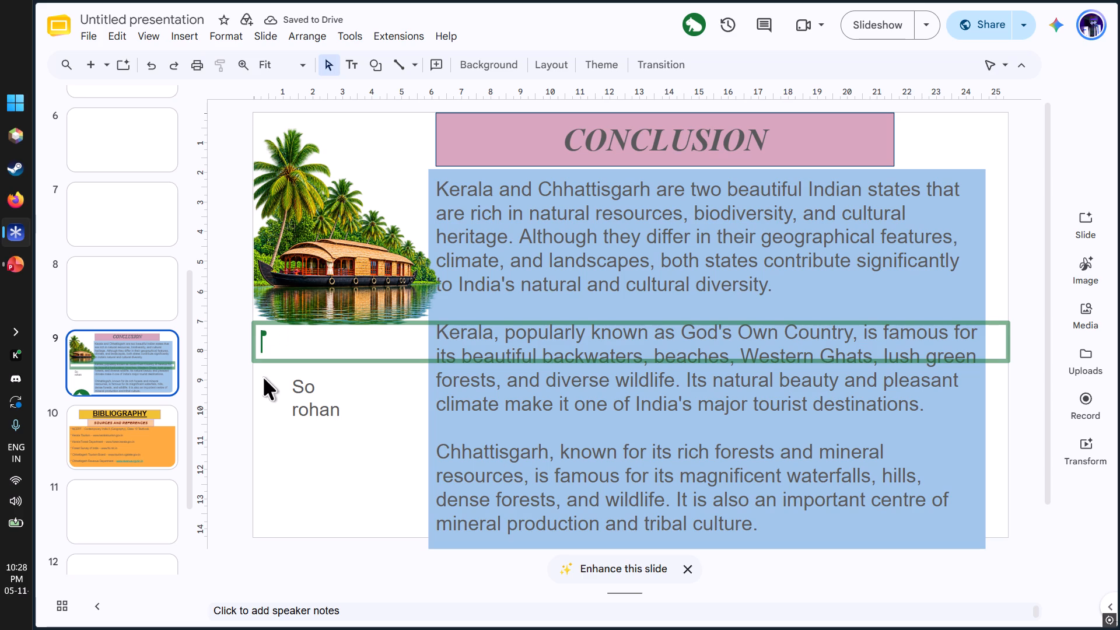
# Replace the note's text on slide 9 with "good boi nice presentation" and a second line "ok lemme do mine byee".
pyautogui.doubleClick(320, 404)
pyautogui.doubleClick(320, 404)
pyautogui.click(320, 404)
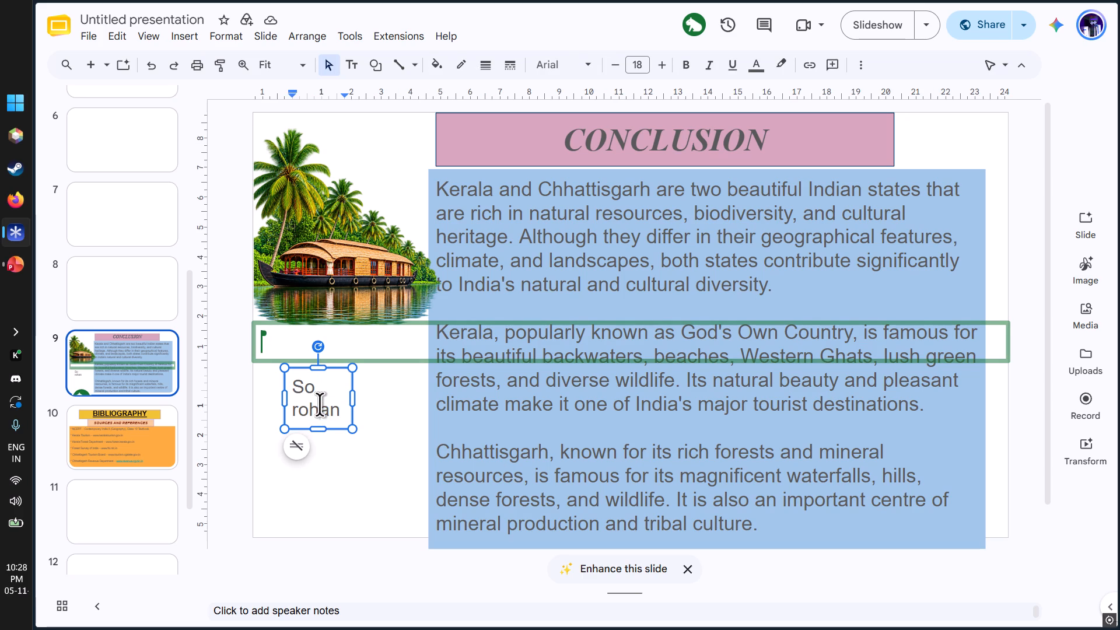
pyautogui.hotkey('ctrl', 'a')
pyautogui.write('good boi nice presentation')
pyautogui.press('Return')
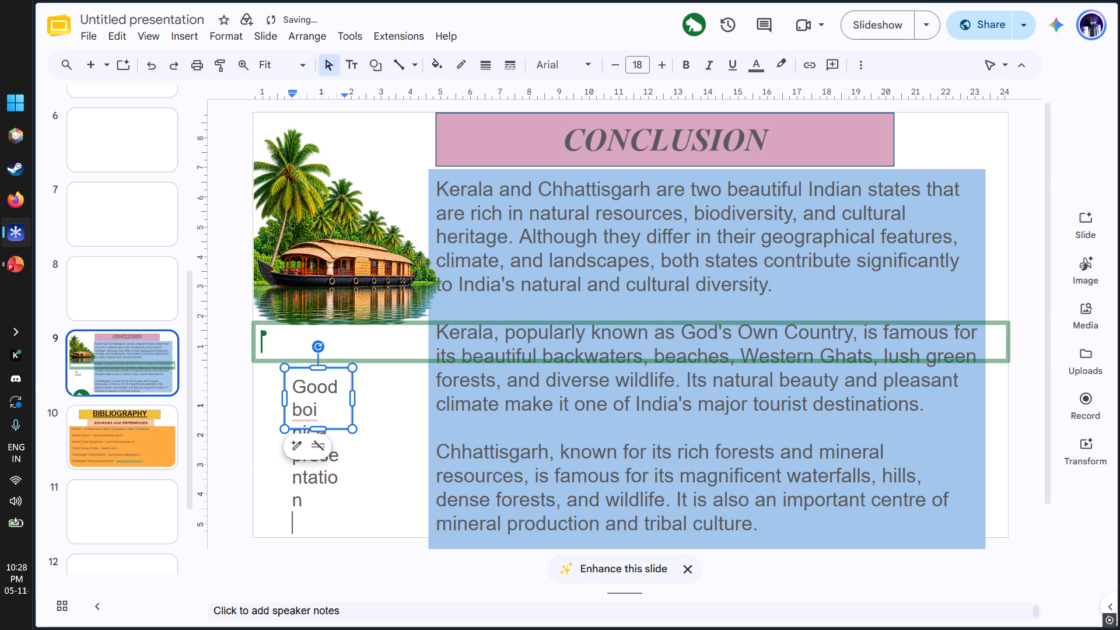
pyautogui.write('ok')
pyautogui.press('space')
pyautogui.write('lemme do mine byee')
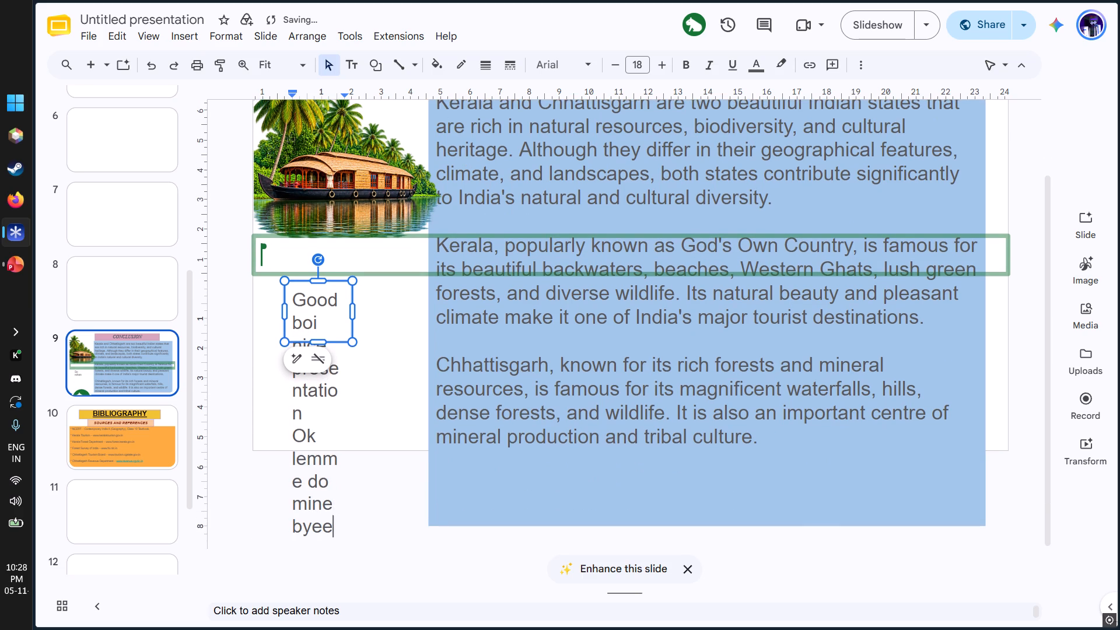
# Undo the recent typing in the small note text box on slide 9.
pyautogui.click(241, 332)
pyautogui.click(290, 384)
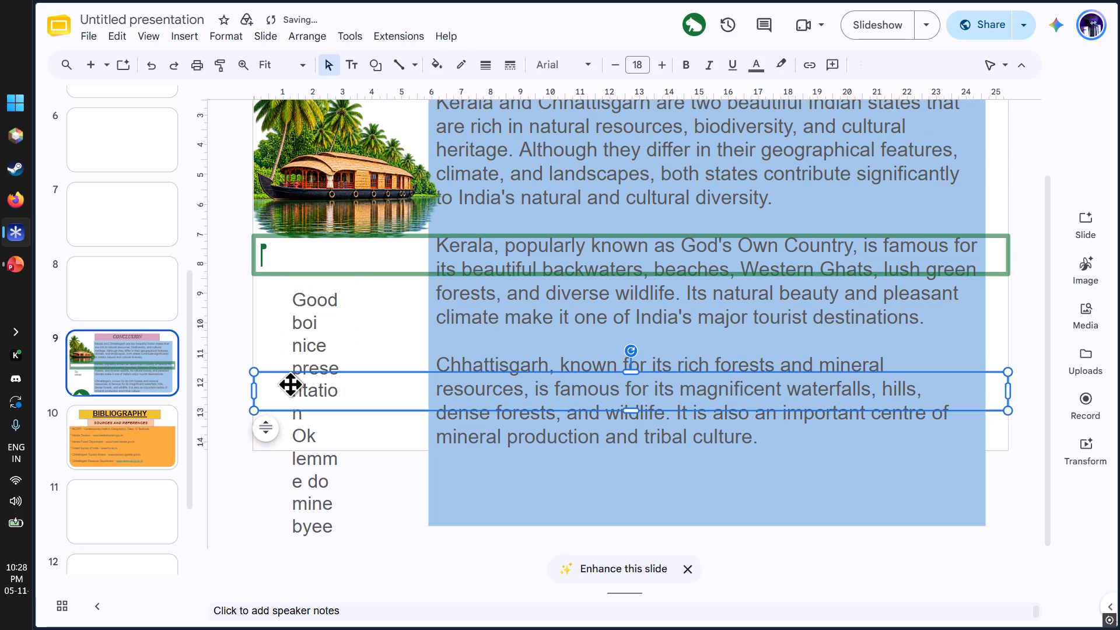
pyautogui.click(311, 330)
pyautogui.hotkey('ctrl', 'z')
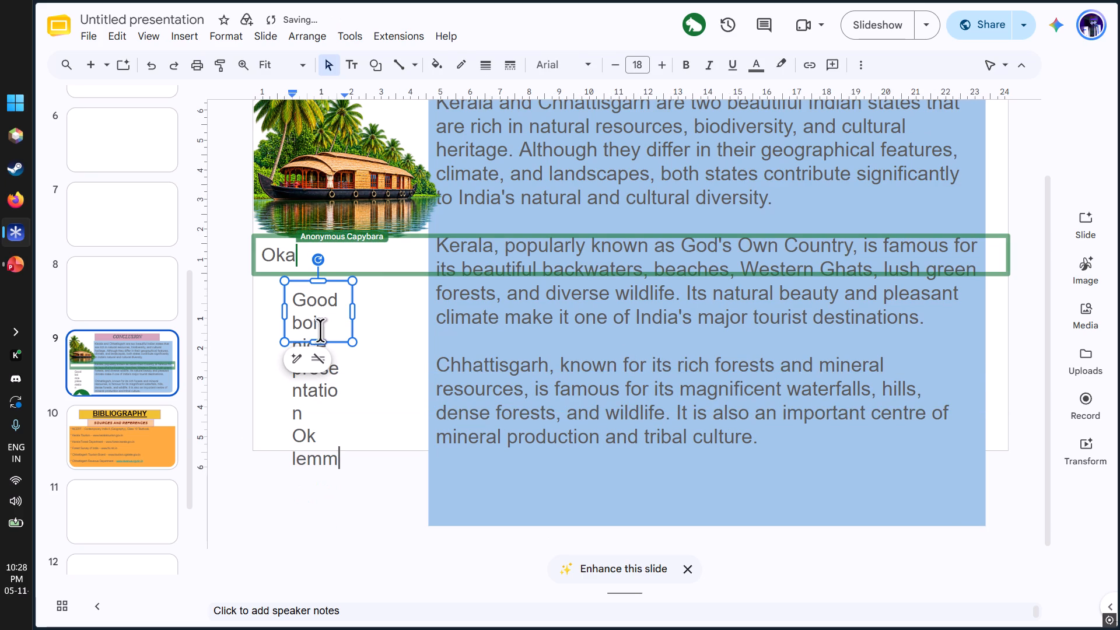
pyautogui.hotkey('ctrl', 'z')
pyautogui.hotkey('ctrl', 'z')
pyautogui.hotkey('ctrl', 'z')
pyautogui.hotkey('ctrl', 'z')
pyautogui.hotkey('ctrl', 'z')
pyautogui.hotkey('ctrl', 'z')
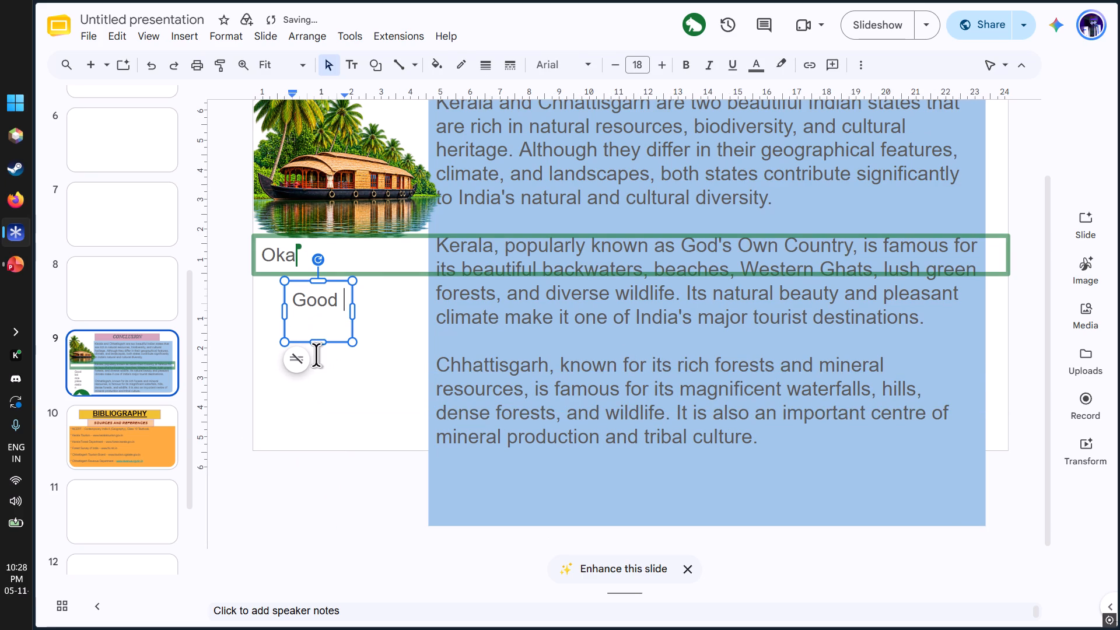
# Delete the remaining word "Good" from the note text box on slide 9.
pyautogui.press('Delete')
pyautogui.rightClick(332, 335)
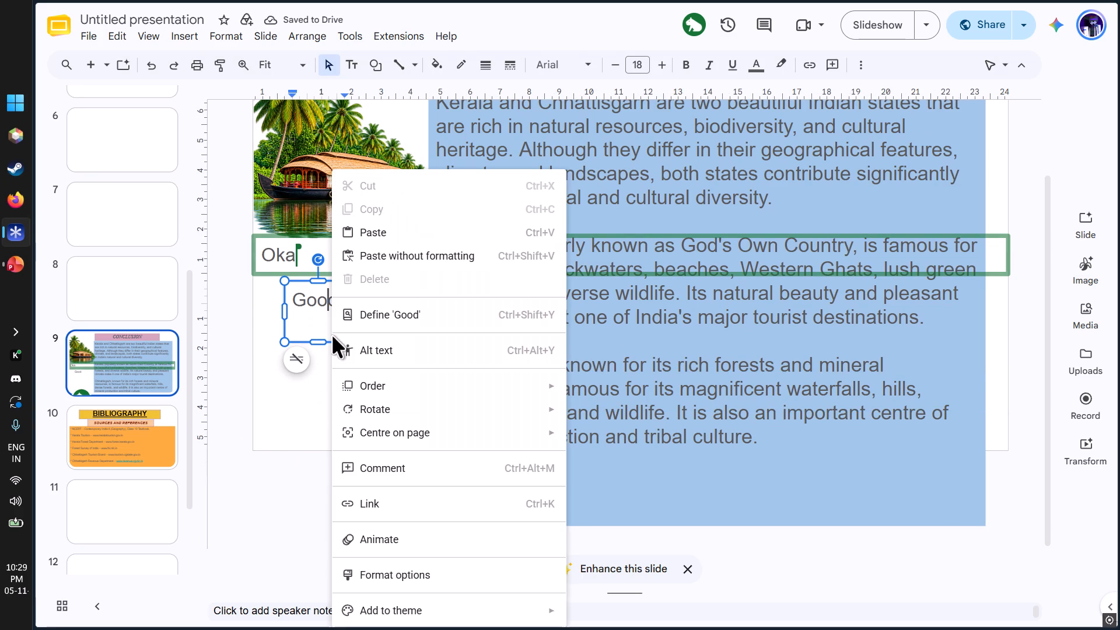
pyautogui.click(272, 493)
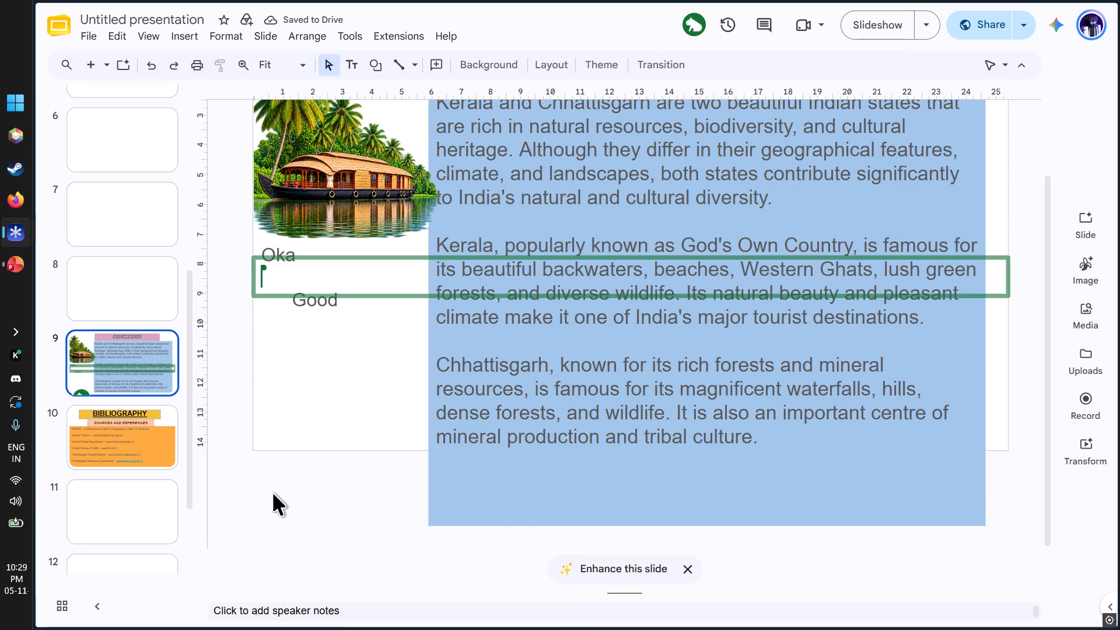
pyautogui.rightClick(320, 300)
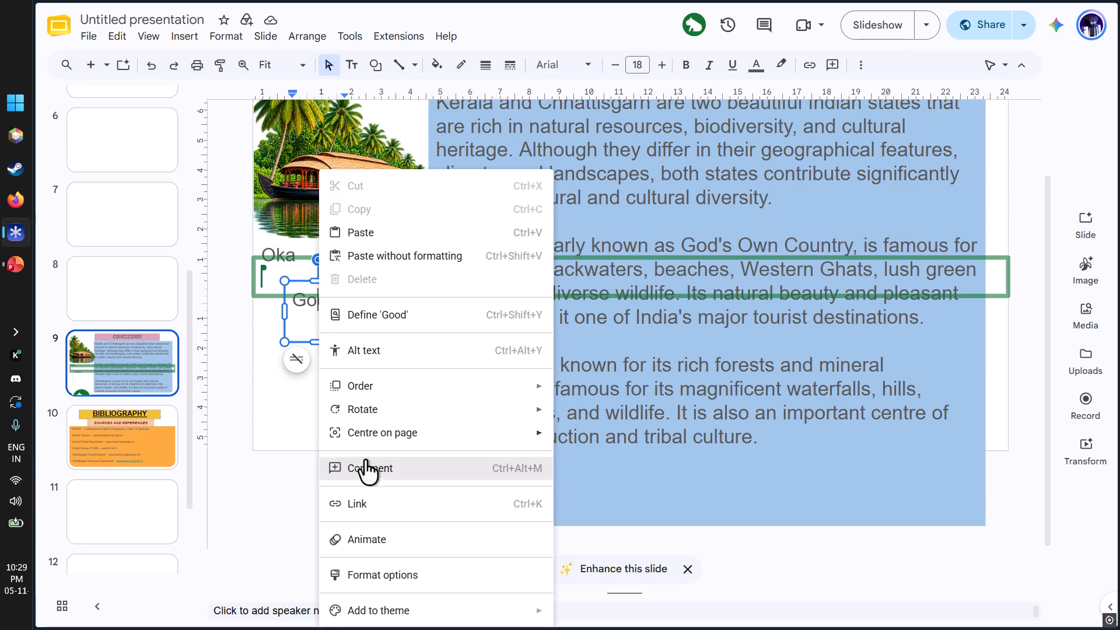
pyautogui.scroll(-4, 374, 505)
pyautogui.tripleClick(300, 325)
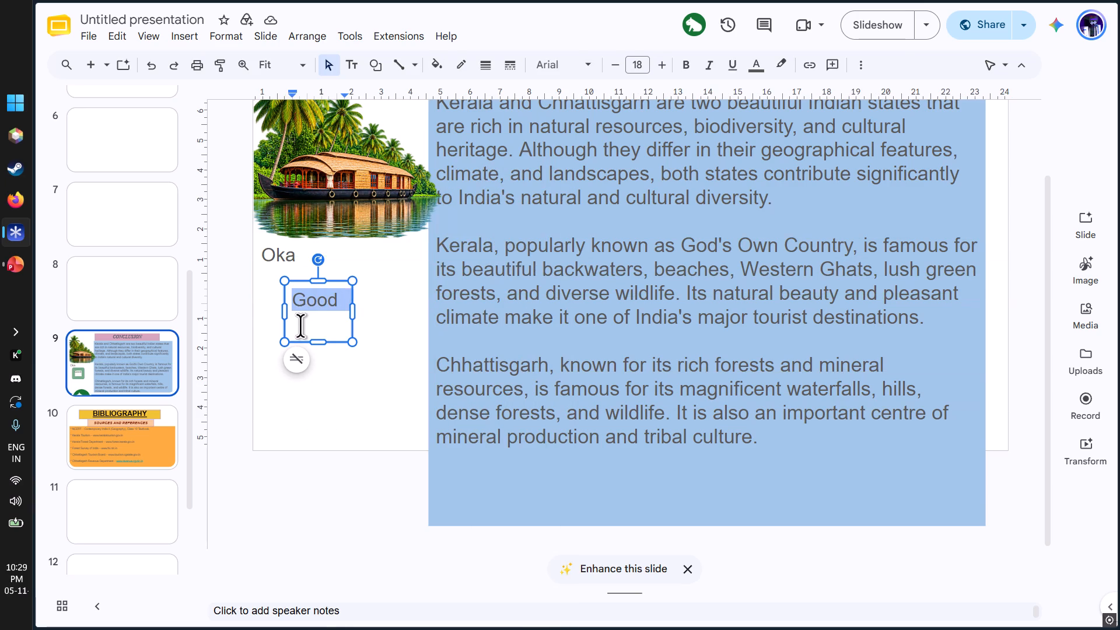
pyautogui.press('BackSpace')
# Draw a rectangle over the "Introduction:" title on slide 2, sized to just enclose the word.
pyautogui.scroll(11, 162, 295)
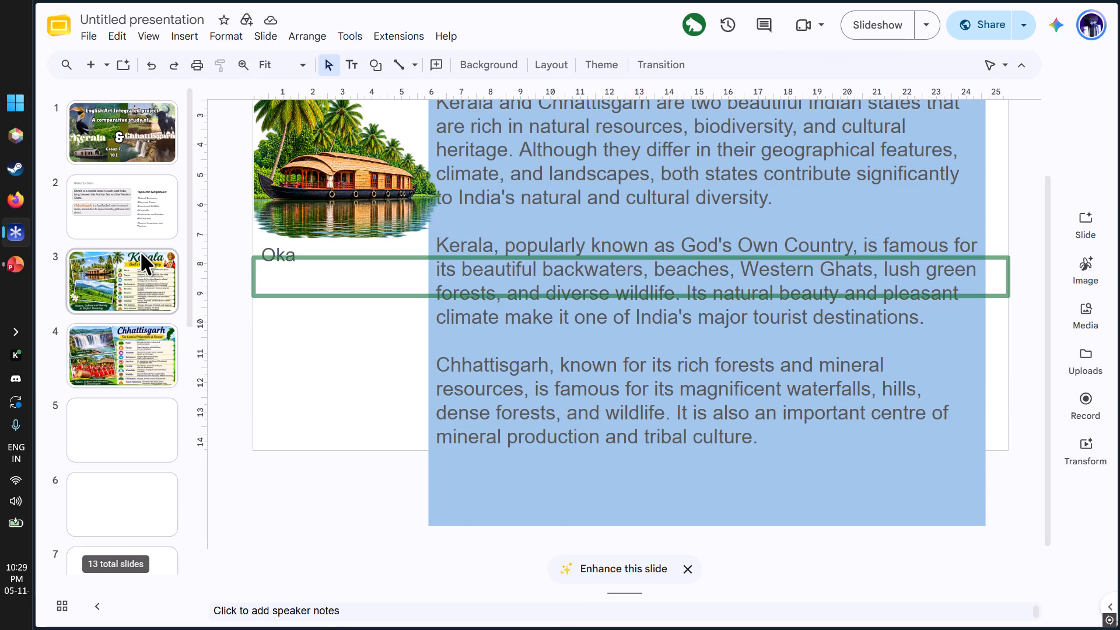
pyautogui.click(120, 209)
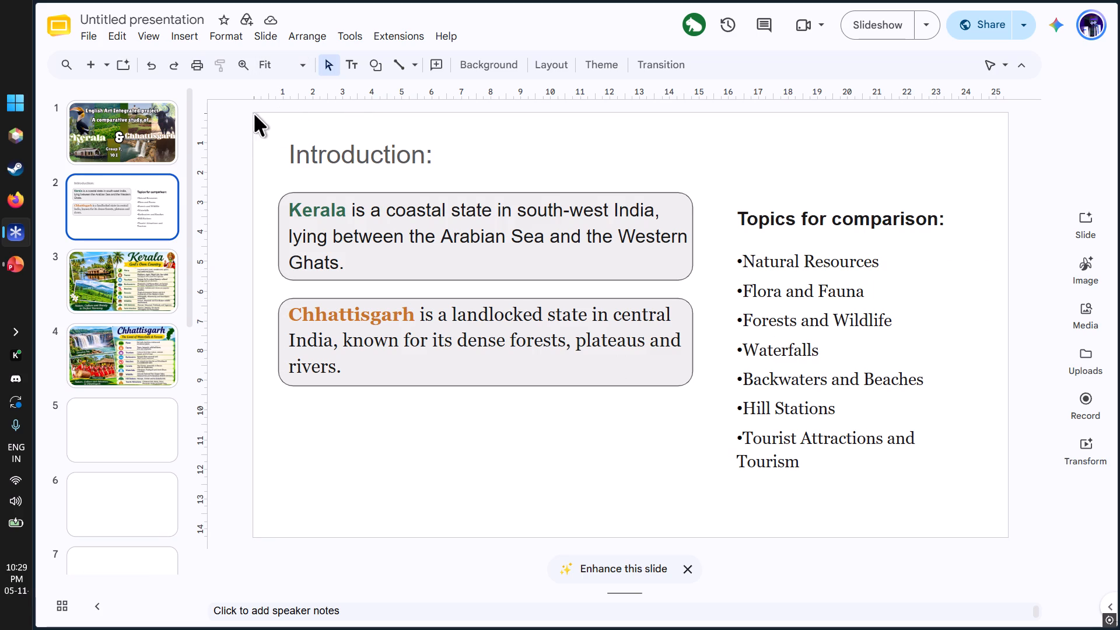
pyautogui.scroll(-9, 152, 234)
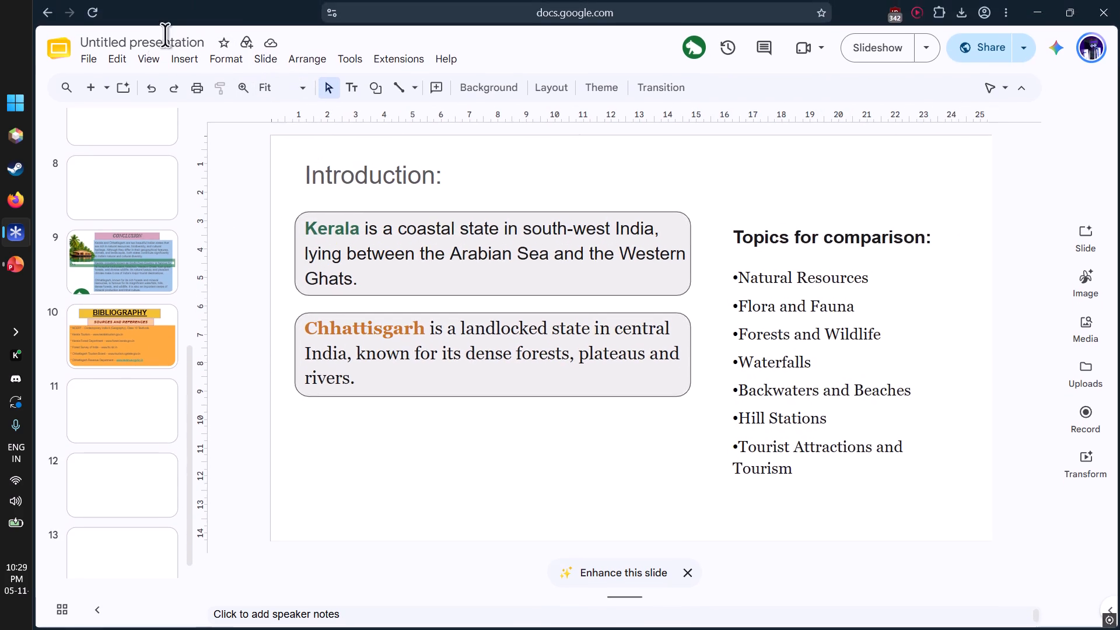
pyautogui.click(187, 38)
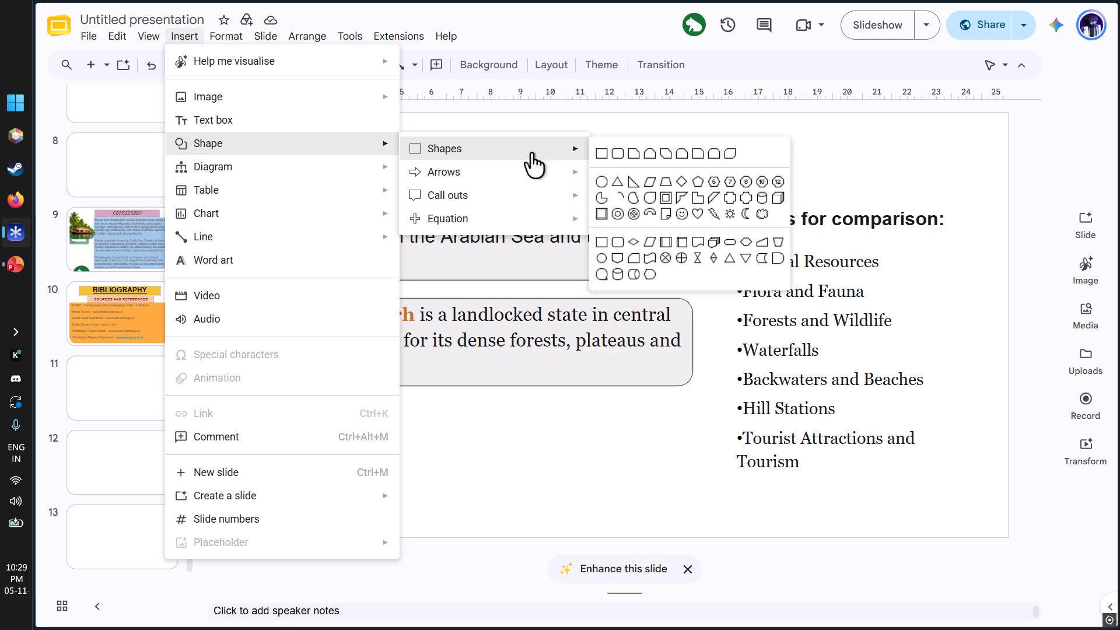
pyautogui.click(603, 155)
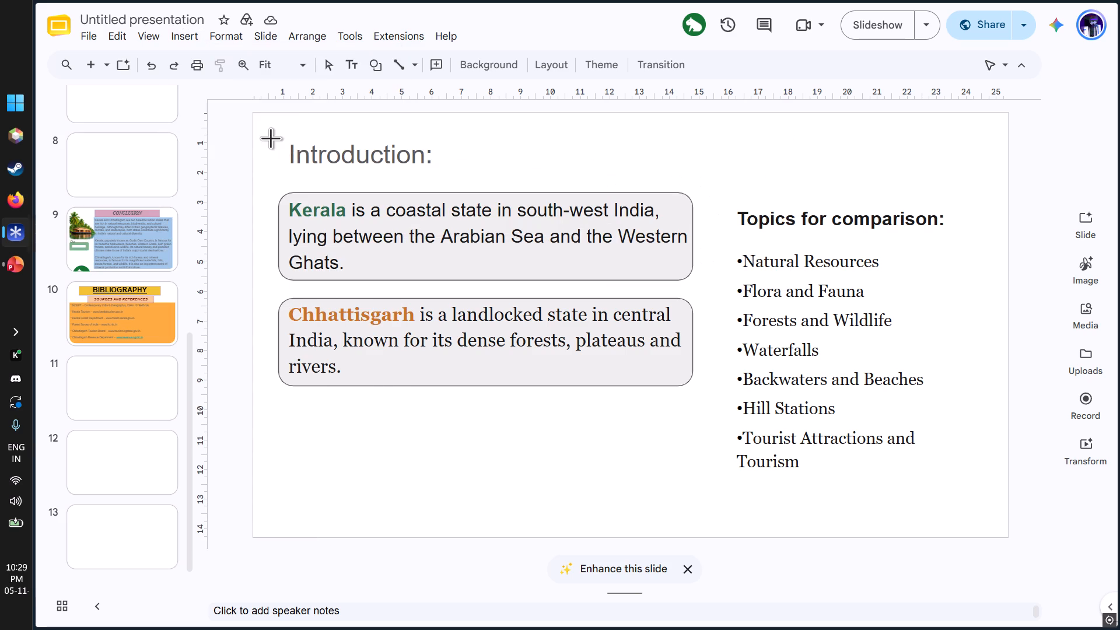
pyautogui.moveTo(275, 138); pyautogui.dragTo(757, 170)
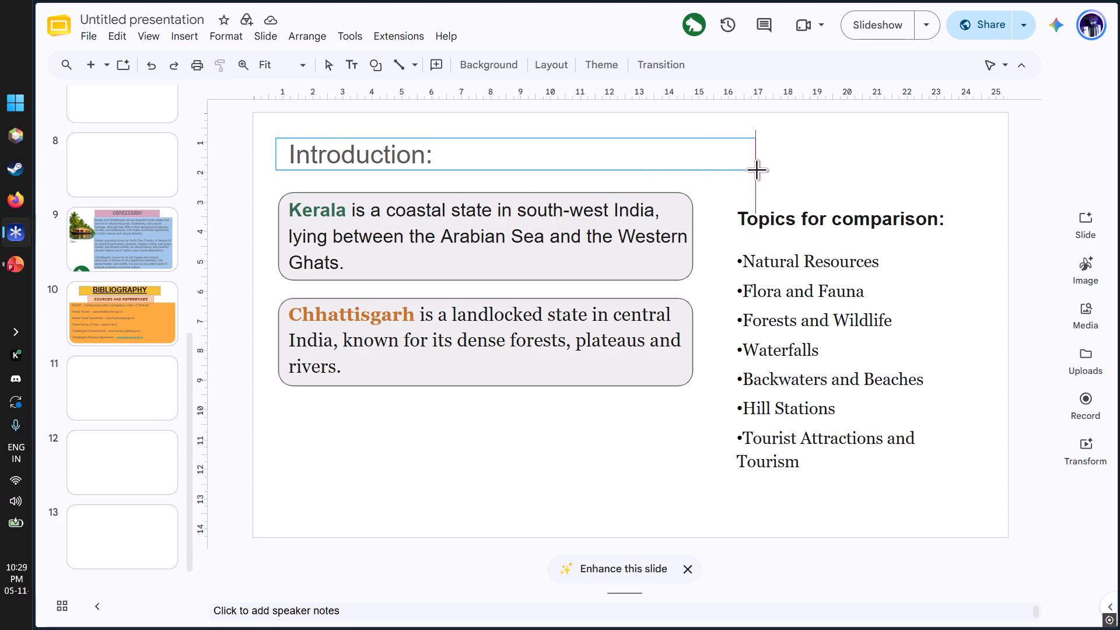
pyautogui.moveTo(757, 170); pyautogui.dragTo(544, 167)
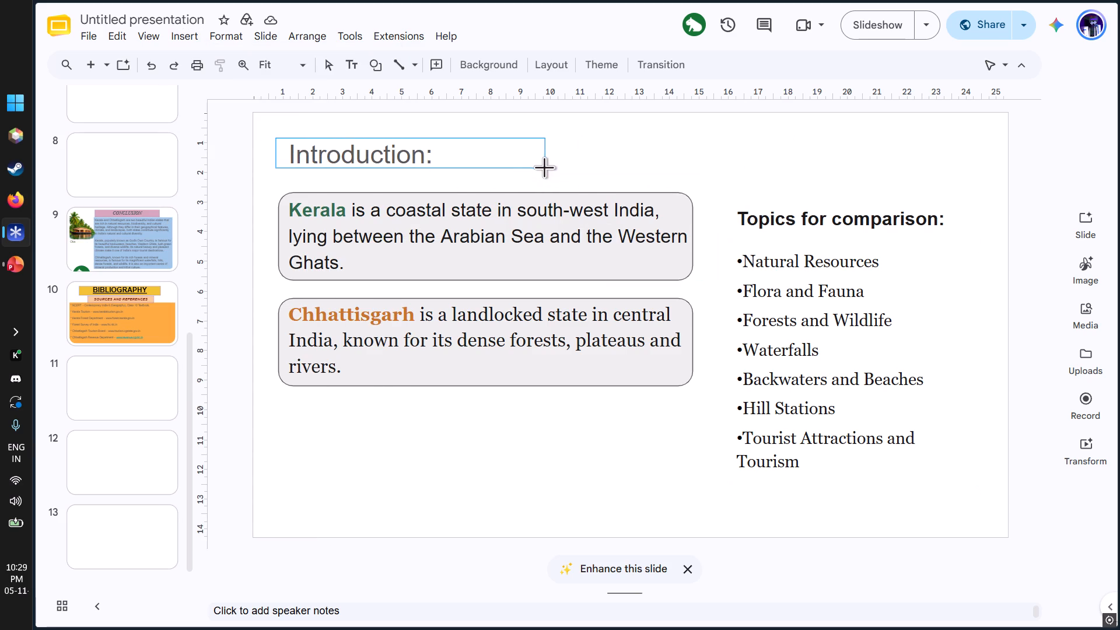
pyautogui.moveTo(544, 167); pyautogui.dragTo(444, 171)
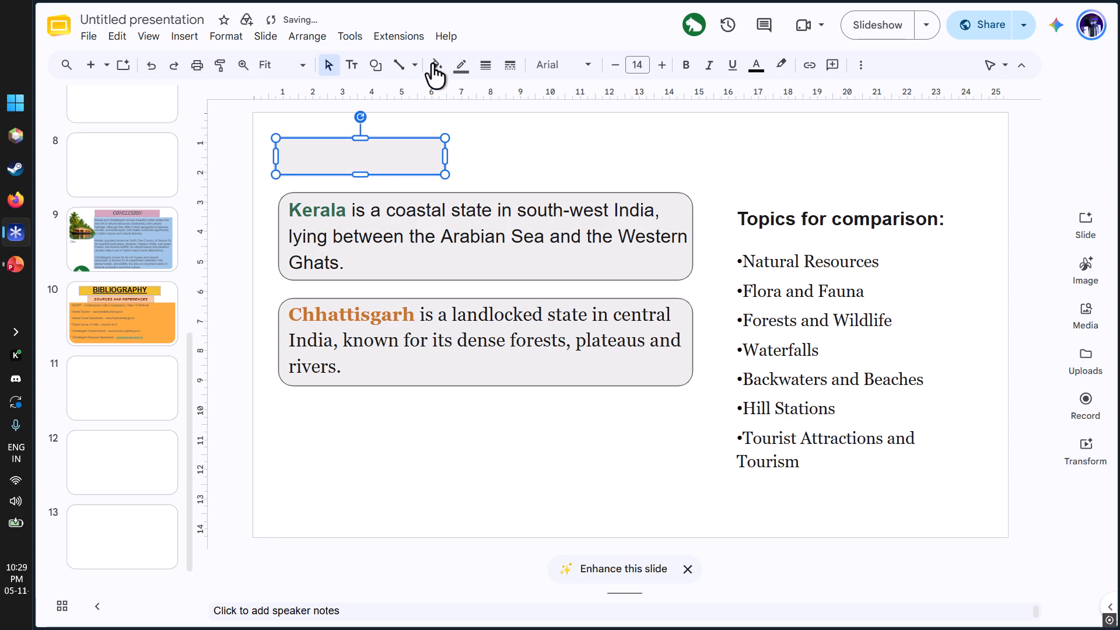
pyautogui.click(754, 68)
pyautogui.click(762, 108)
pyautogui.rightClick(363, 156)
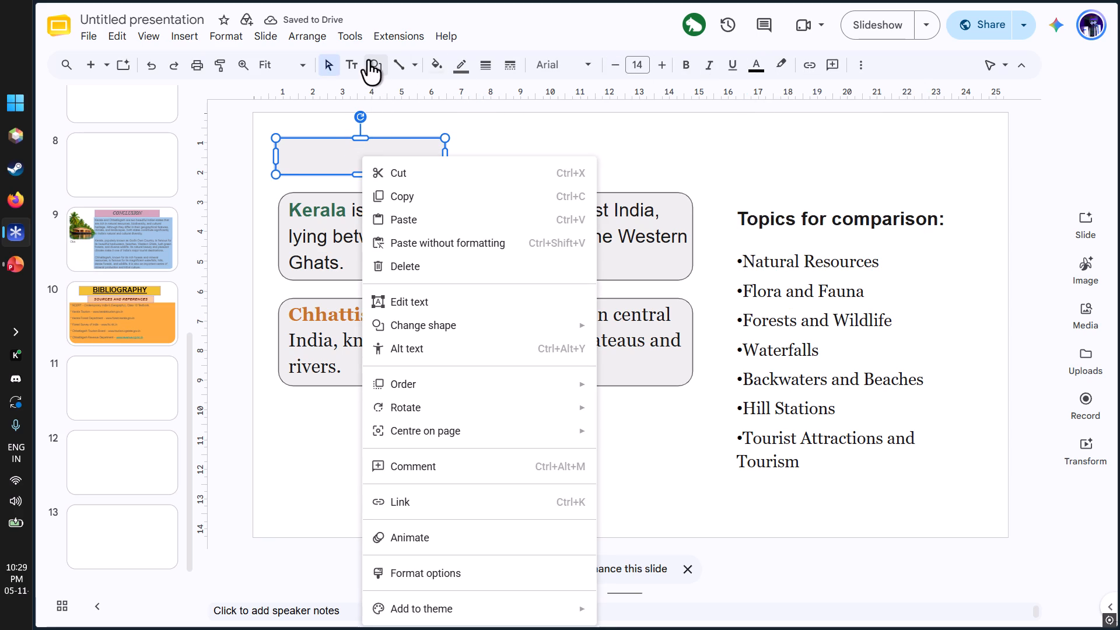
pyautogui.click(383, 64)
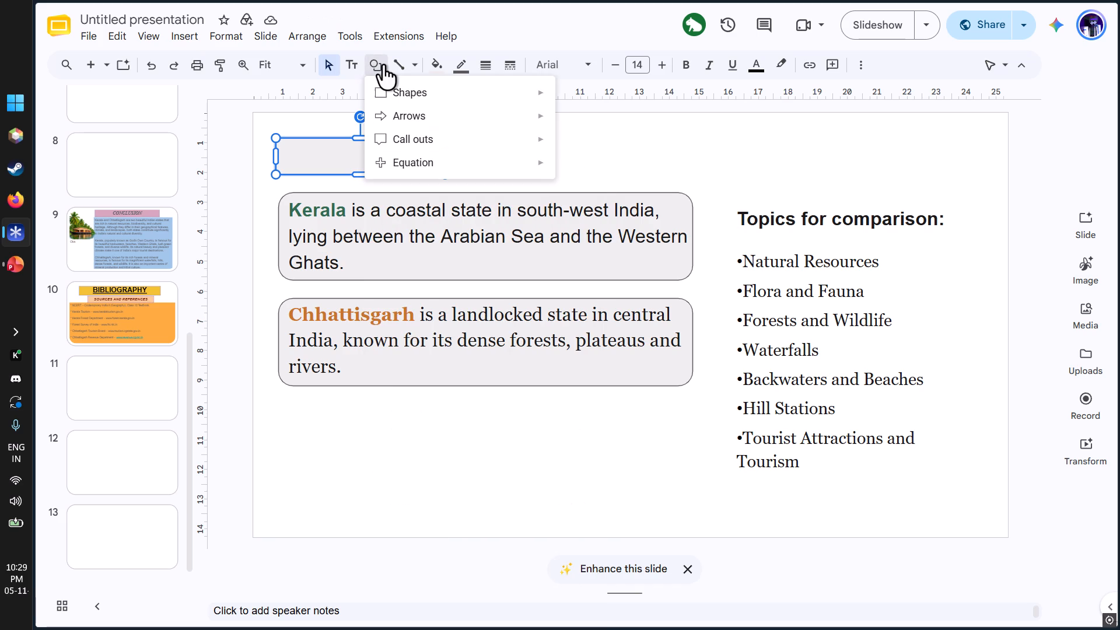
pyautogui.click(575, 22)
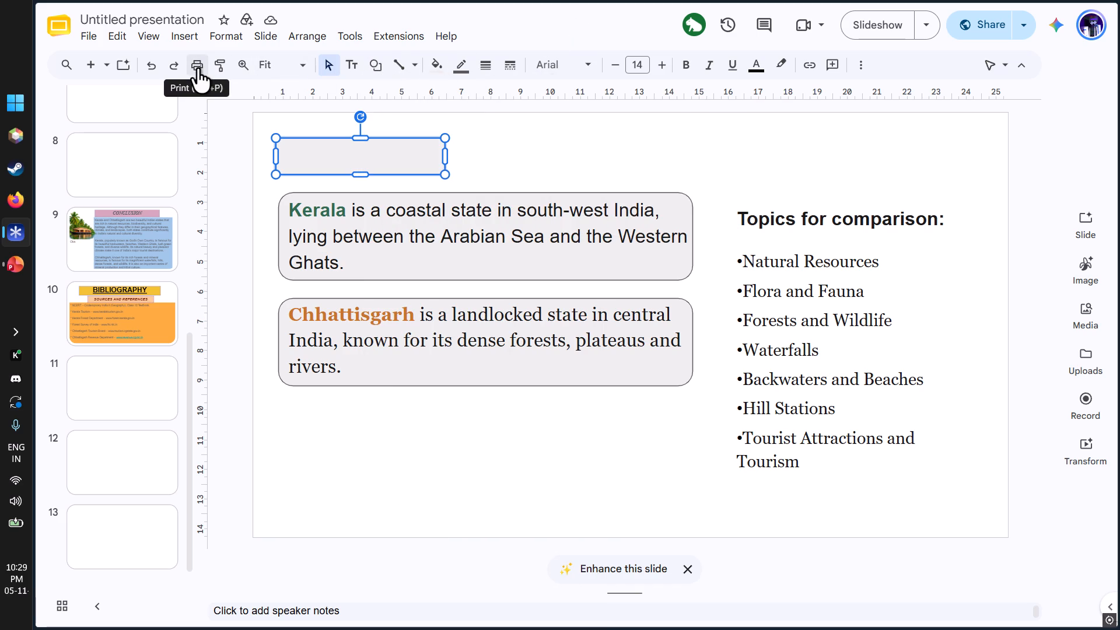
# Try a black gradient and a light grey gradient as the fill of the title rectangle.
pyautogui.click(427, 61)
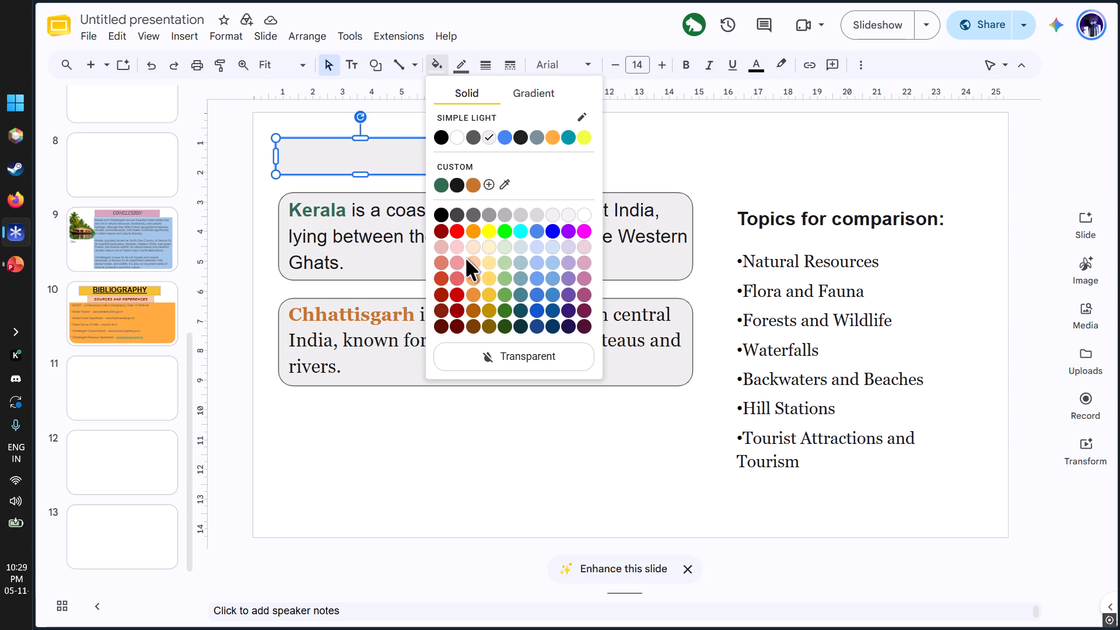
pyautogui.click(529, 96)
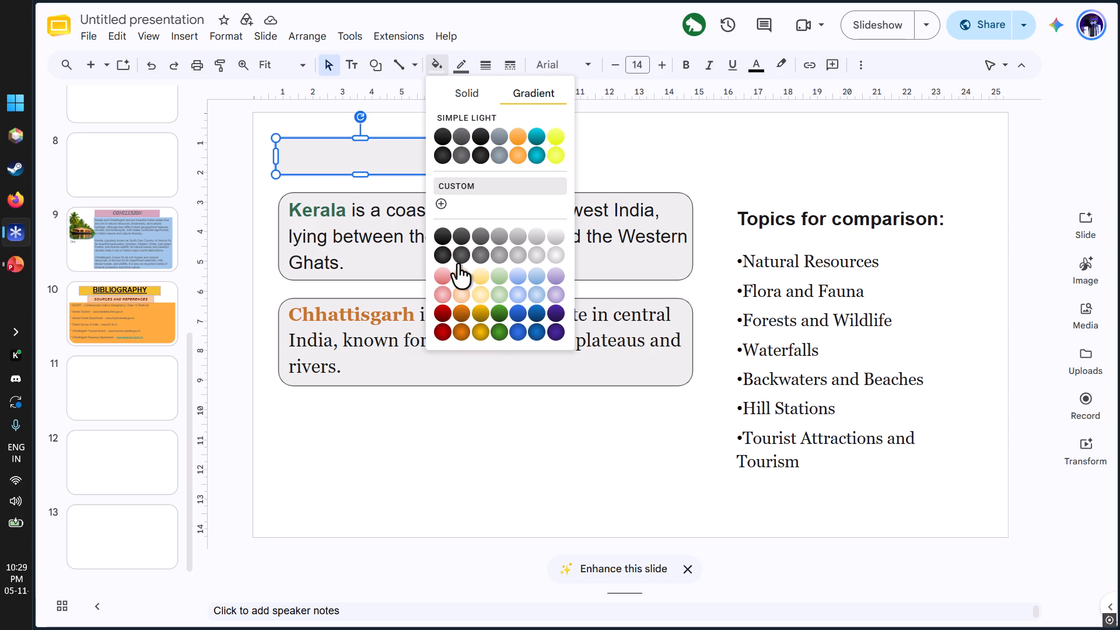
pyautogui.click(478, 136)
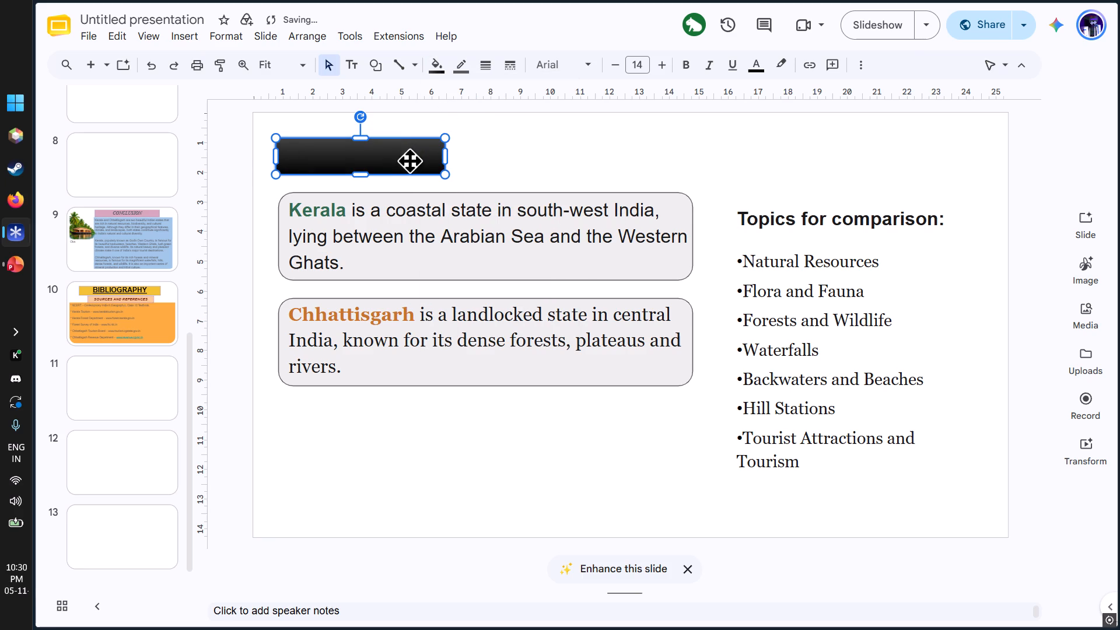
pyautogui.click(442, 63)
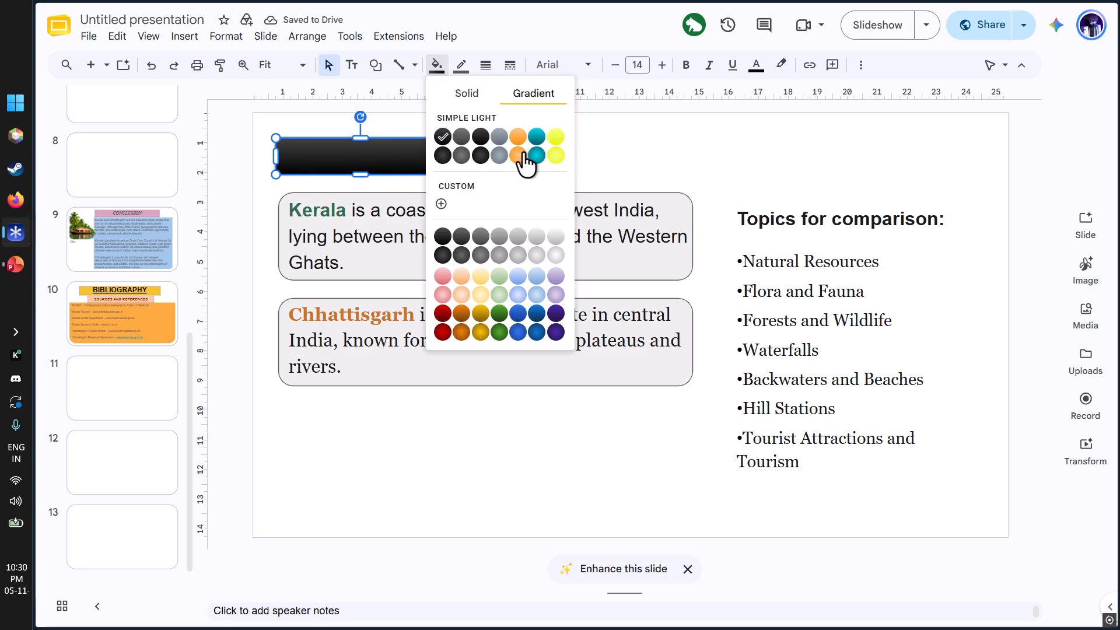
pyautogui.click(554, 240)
# Fill the title rectangle with the light red radial gradient.
pyautogui.rightClick(370, 156)
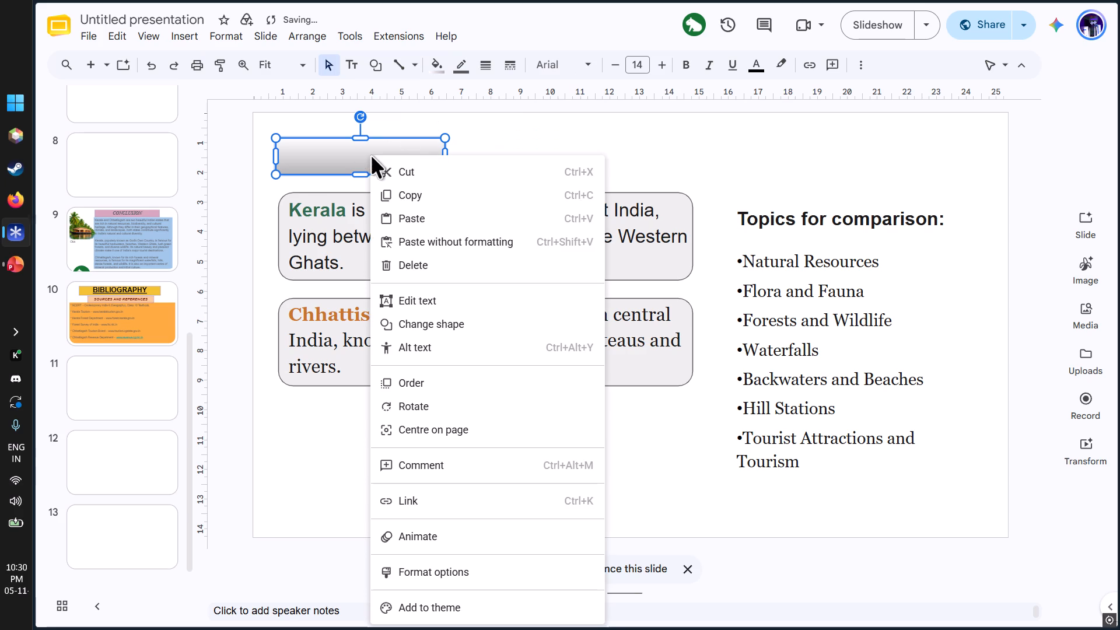
pyautogui.click(437, 61)
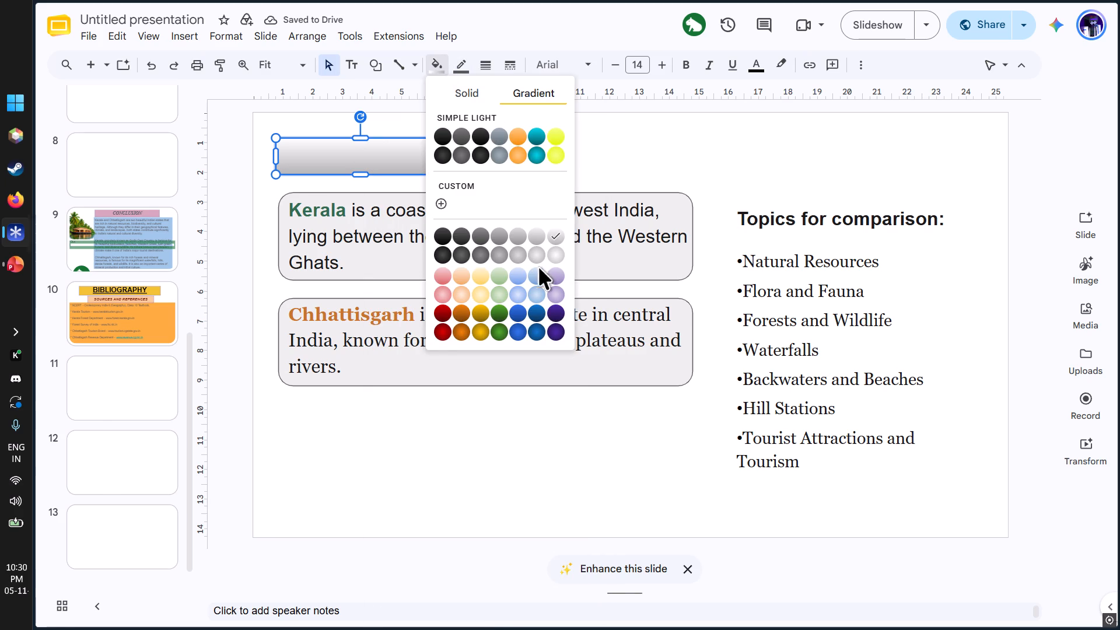
pyautogui.click(440, 288)
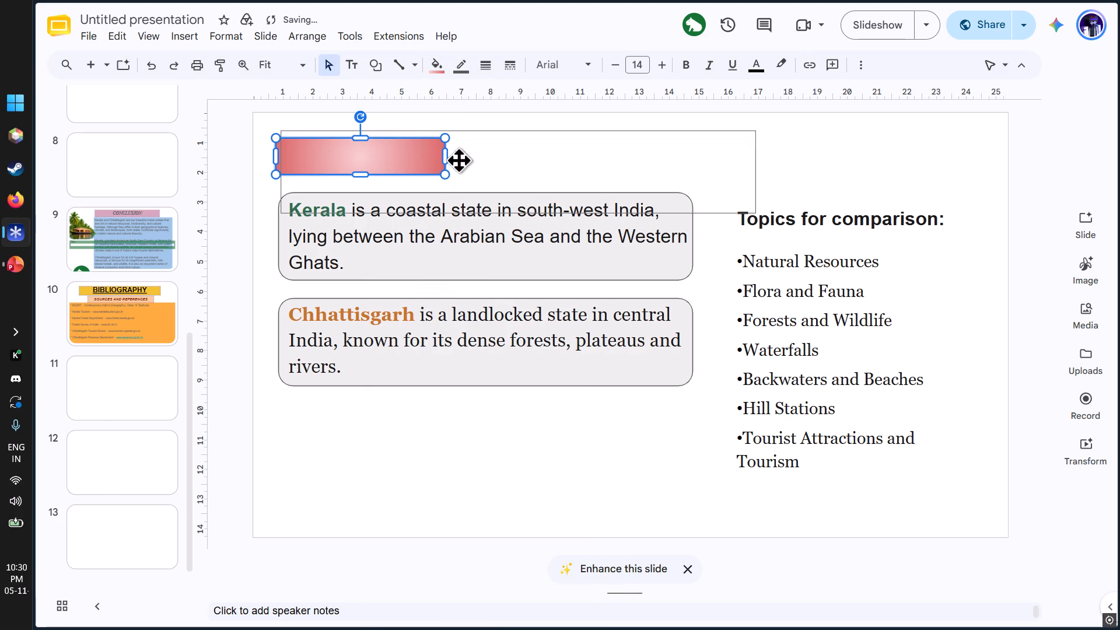
# Send the red gradient rectangle to the back so it sits behind the "Introduction:" title text.
pyautogui.rightClick(404, 160)
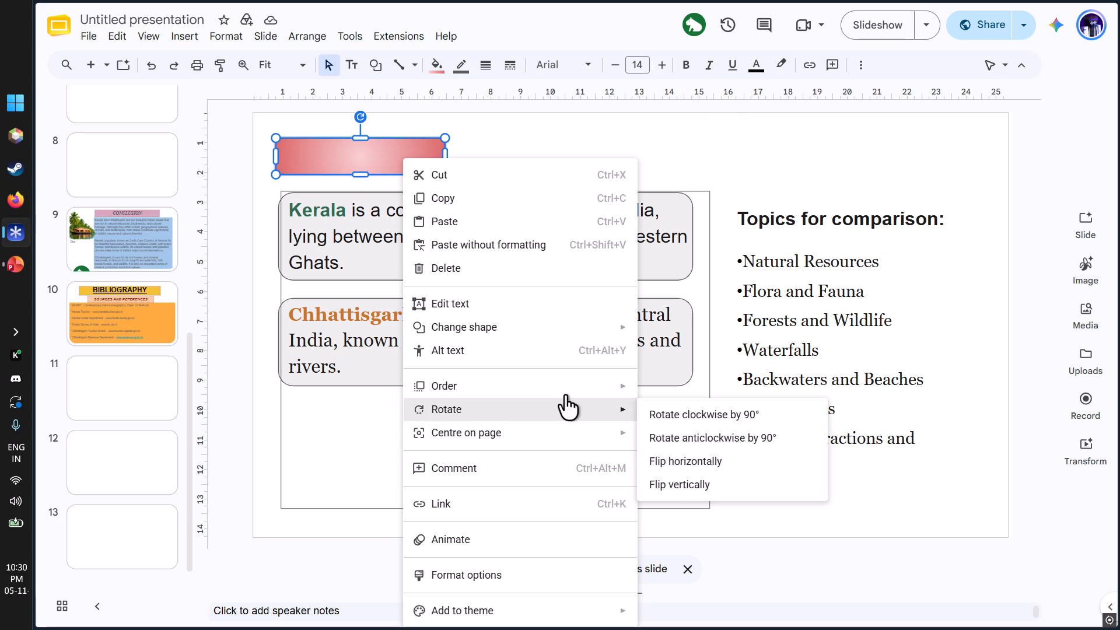
pyautogui.click(688, 466)
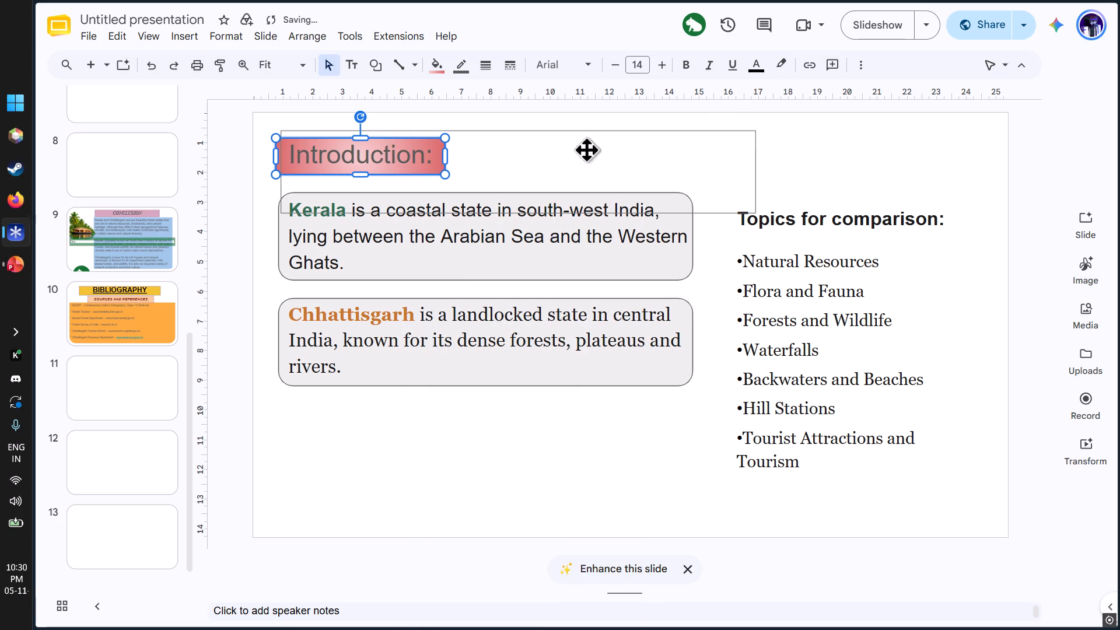
pyautogui.click(535, 117)
# Change the text colour of the "Introduction:" title to black.
pyautogui.click(387, 154)
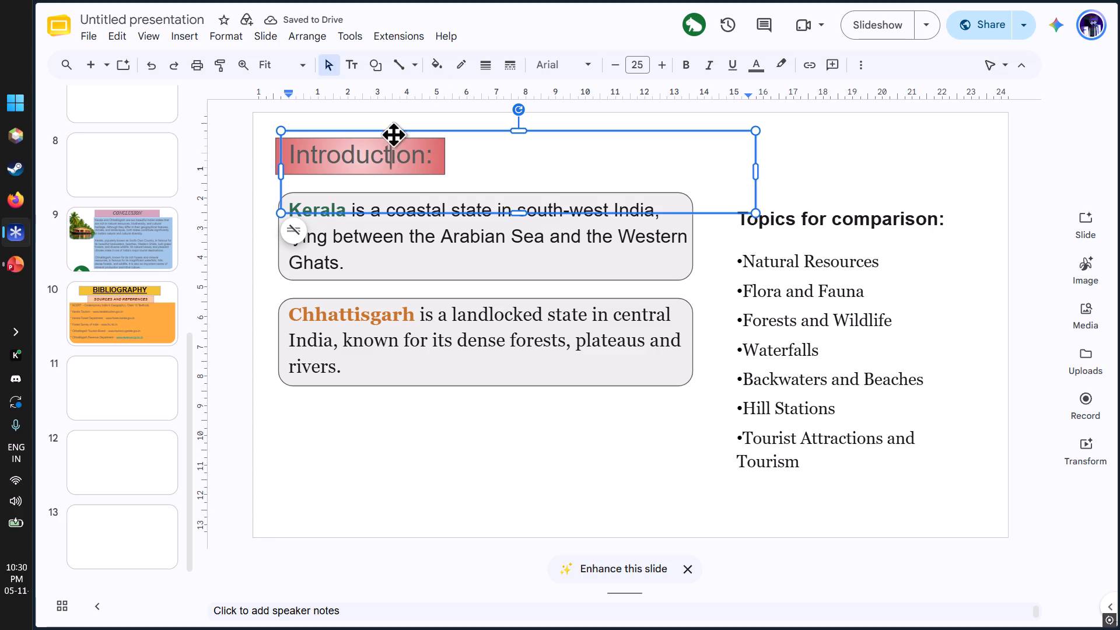
pyautogui.click(754, 60)
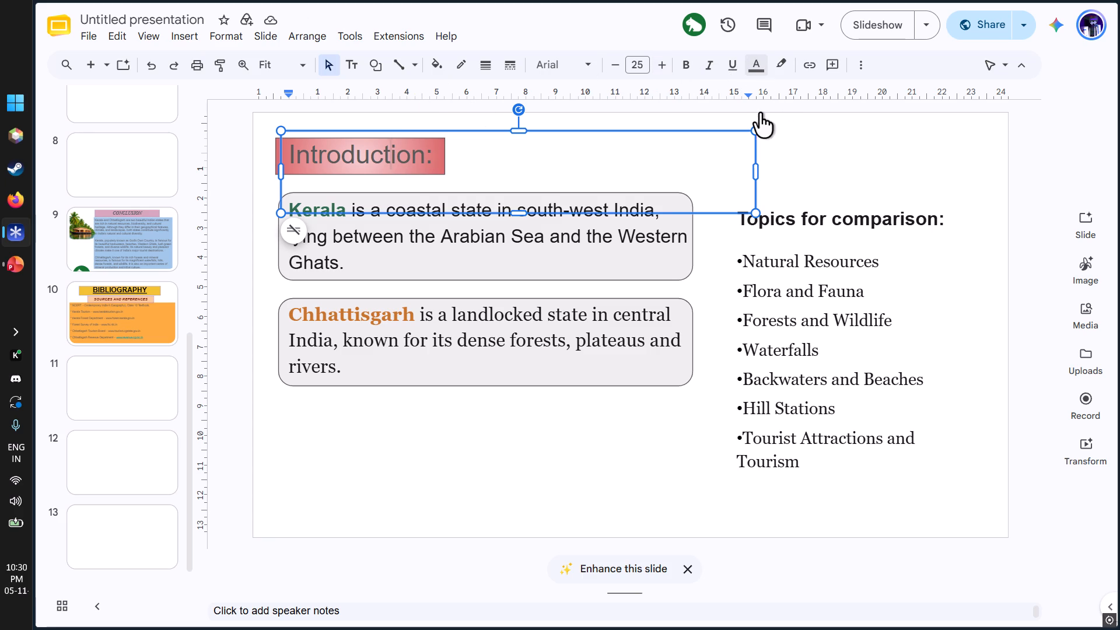
pyautogui.click(755, 111)
pyautogui.moveTo(448, 160); pyautogui.dragTo(286, 165)
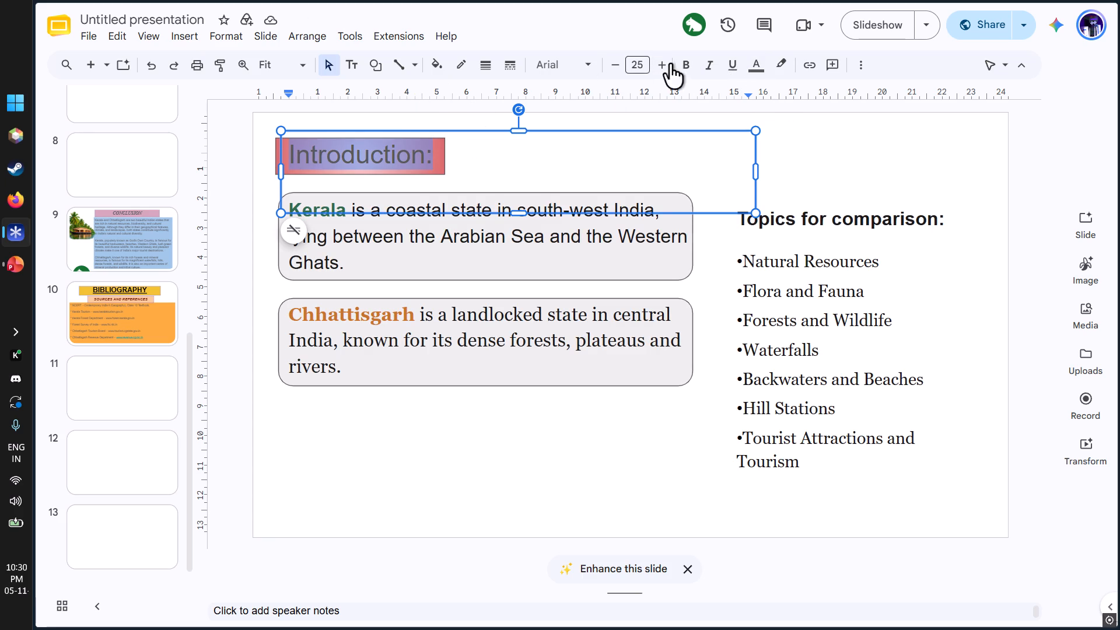
pyautogui.click(750, 66)
pyautogui.click(759, 106)
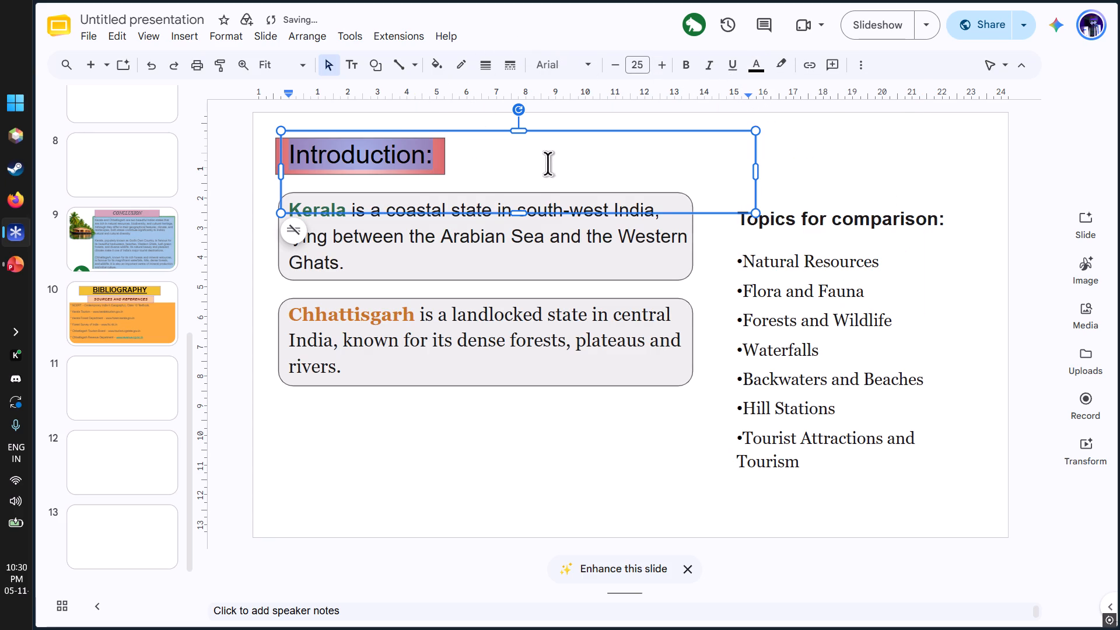
pyautogui.click(547, 153)
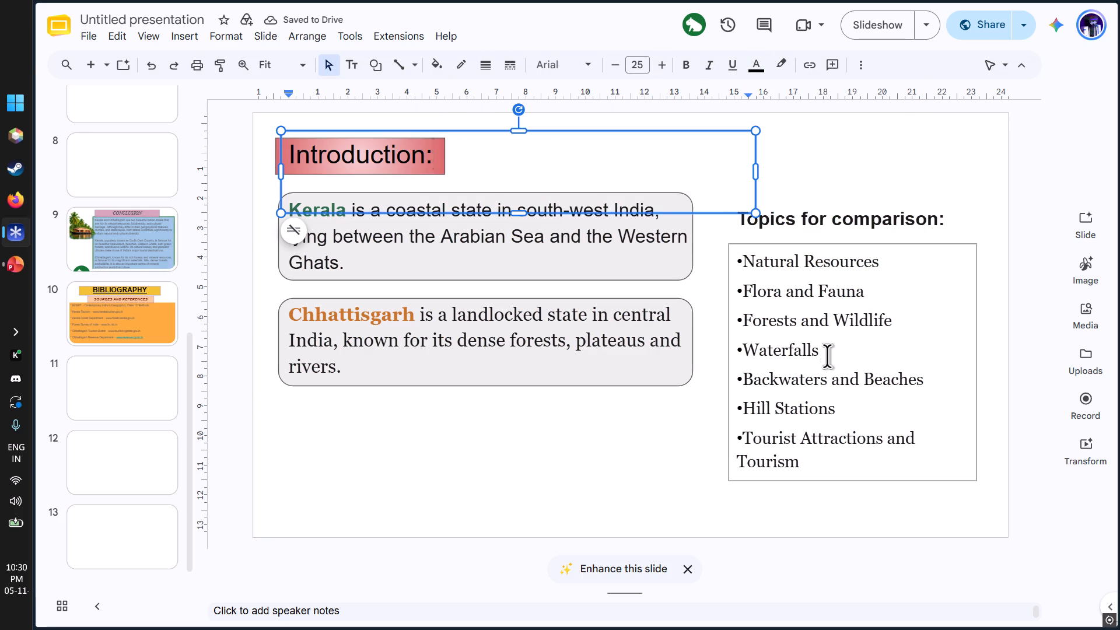
# Draw a round diagonal corner rectangle over the topics list and position it just below the "Topics for comparison:" heading.
pyautogui.click(975, 367)
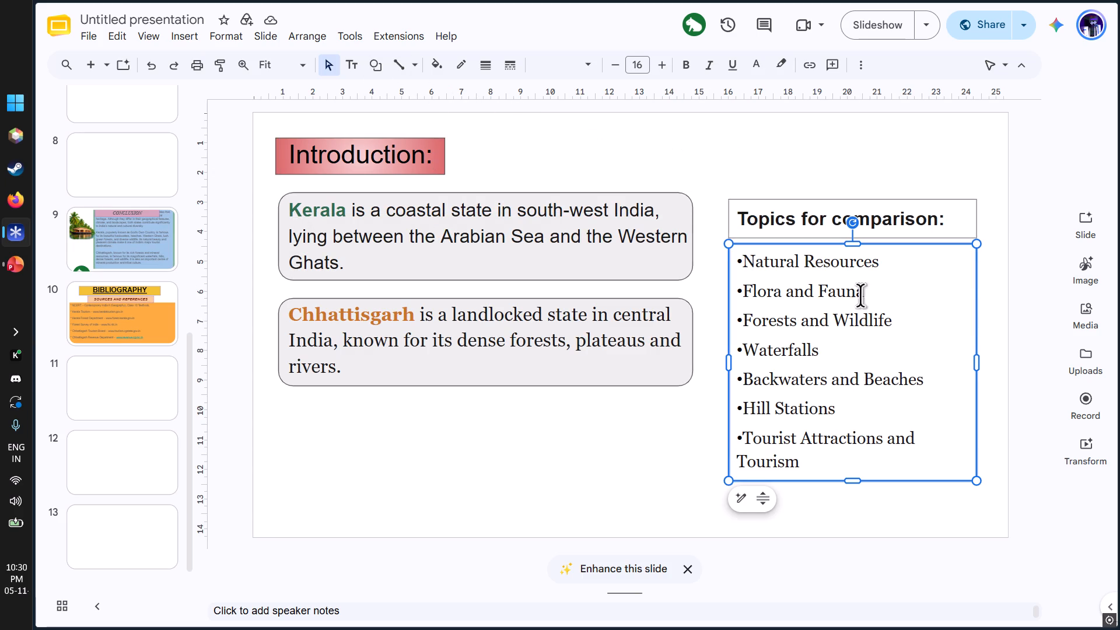
pyautogui.click(970, 195)
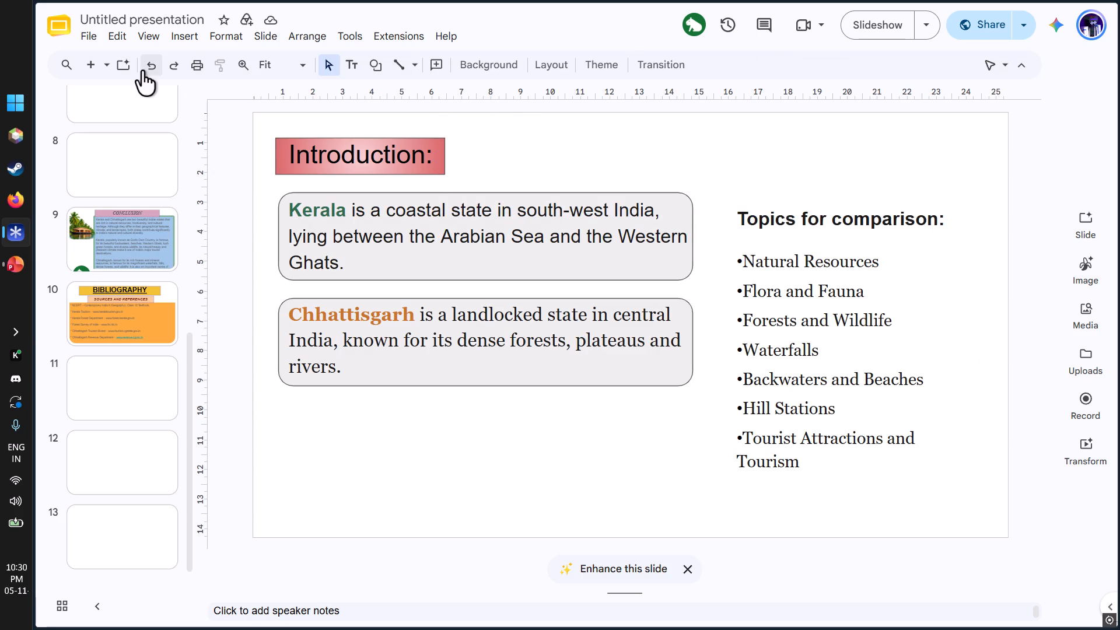
pyautogui.click(118, 38)
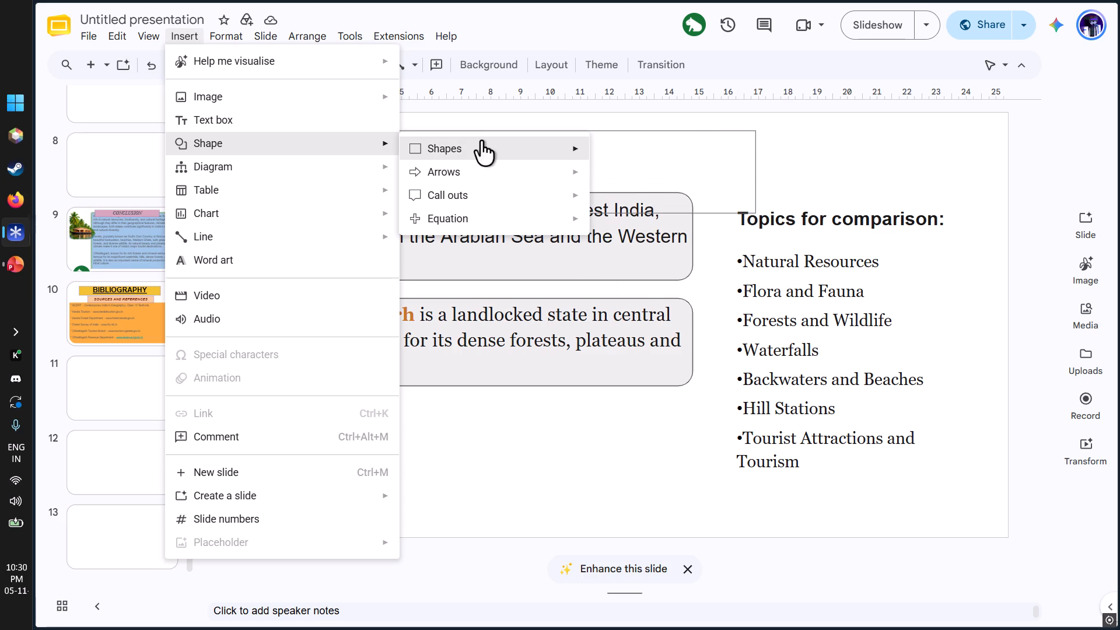
pyautogui.click(728, 155)
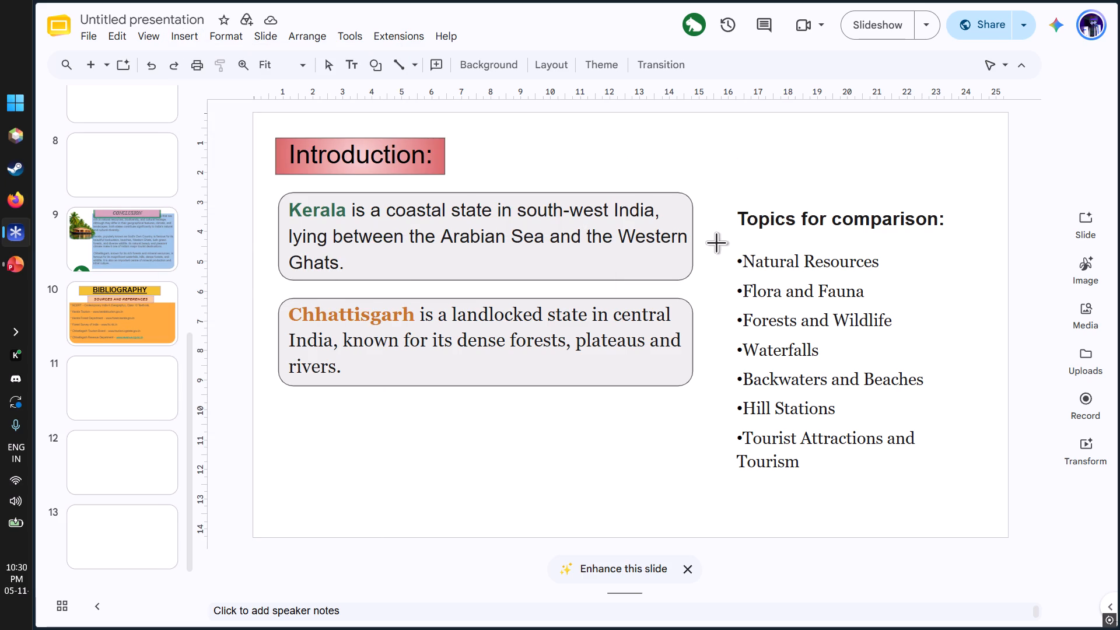
pyautogui.moveTo(692, 490); pyautogui.dragTo(868, 346)
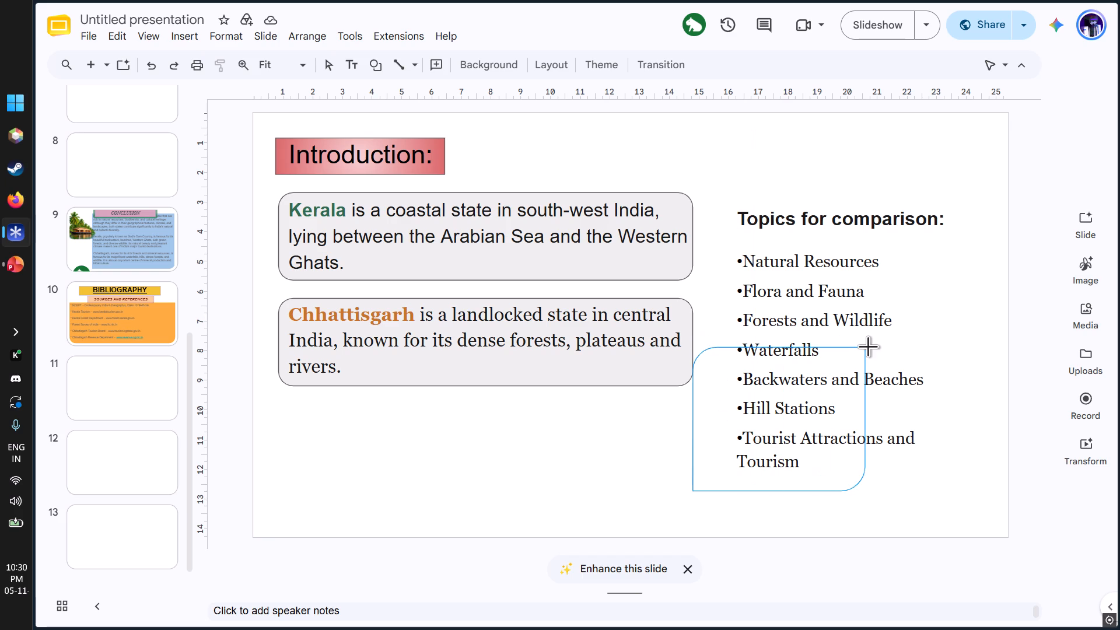
pyautogui.moveTo(868, 346); pyautogui.dragTo(975, 238)
pyautogui.moveTo(948, 282); pyautogui.dragTo(955, 281)
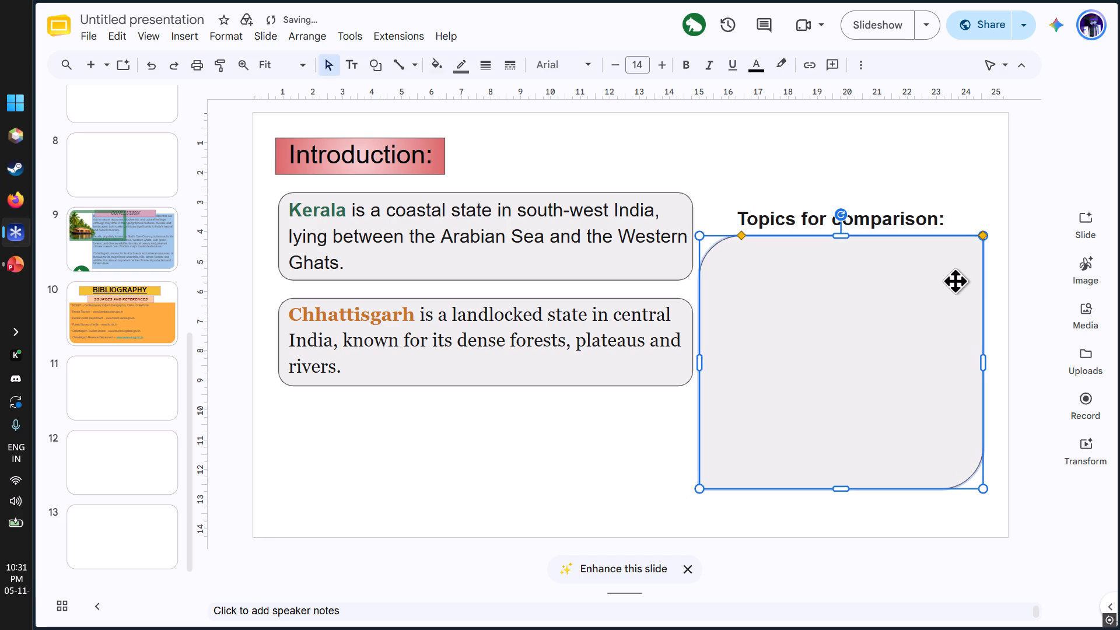
pyautogui.moveTo(943, 288); pyautogui.dragTo(946, 293)
pyautogui.moveTo(946, 293); pyautogui.dragTo(951, 292)
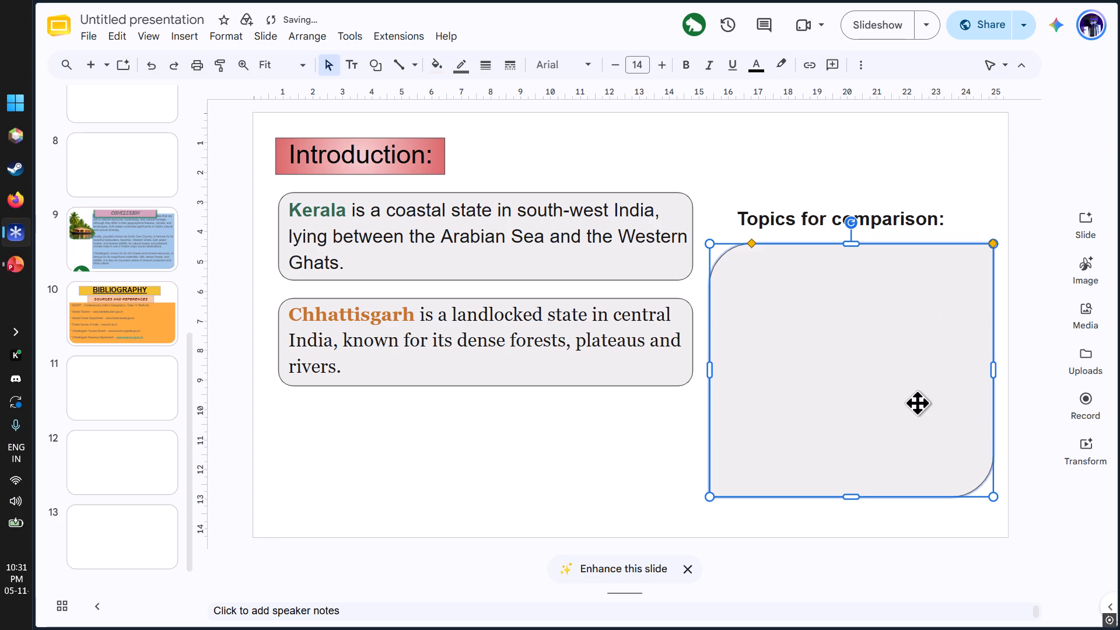
pyautogui.moveTo(917, 402); pyautogui.dragTo(920, 396)
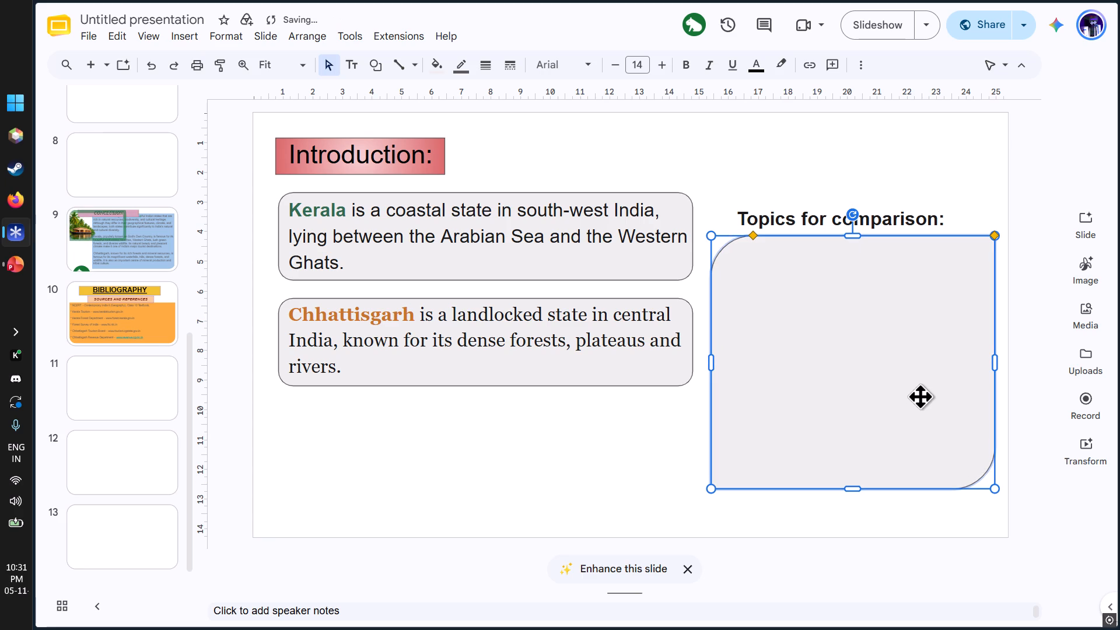
pyautogui.click(920, 396)
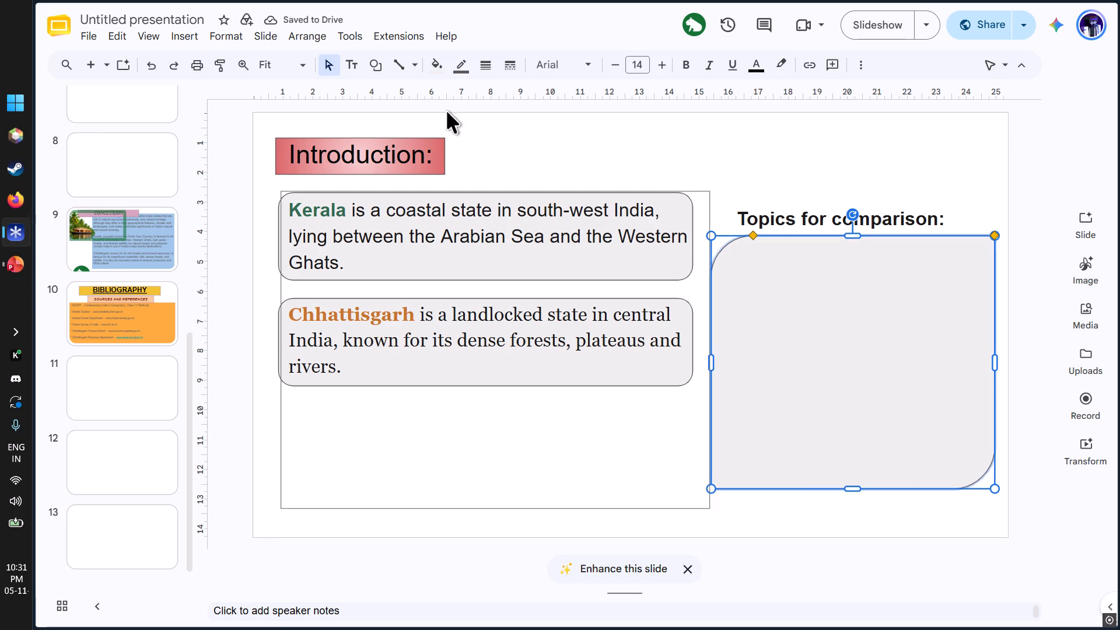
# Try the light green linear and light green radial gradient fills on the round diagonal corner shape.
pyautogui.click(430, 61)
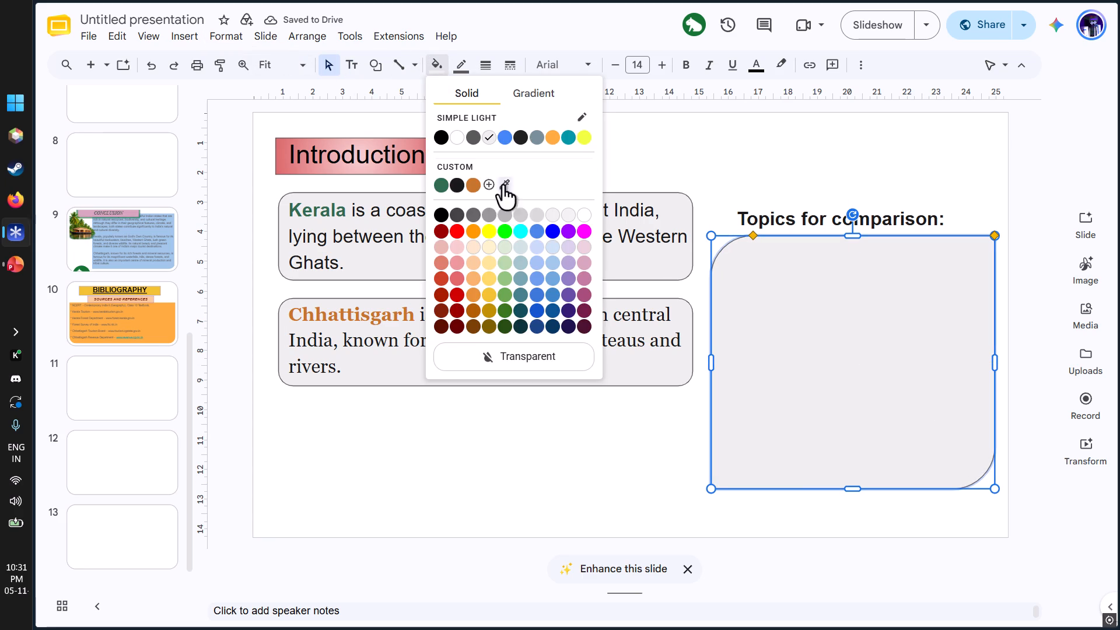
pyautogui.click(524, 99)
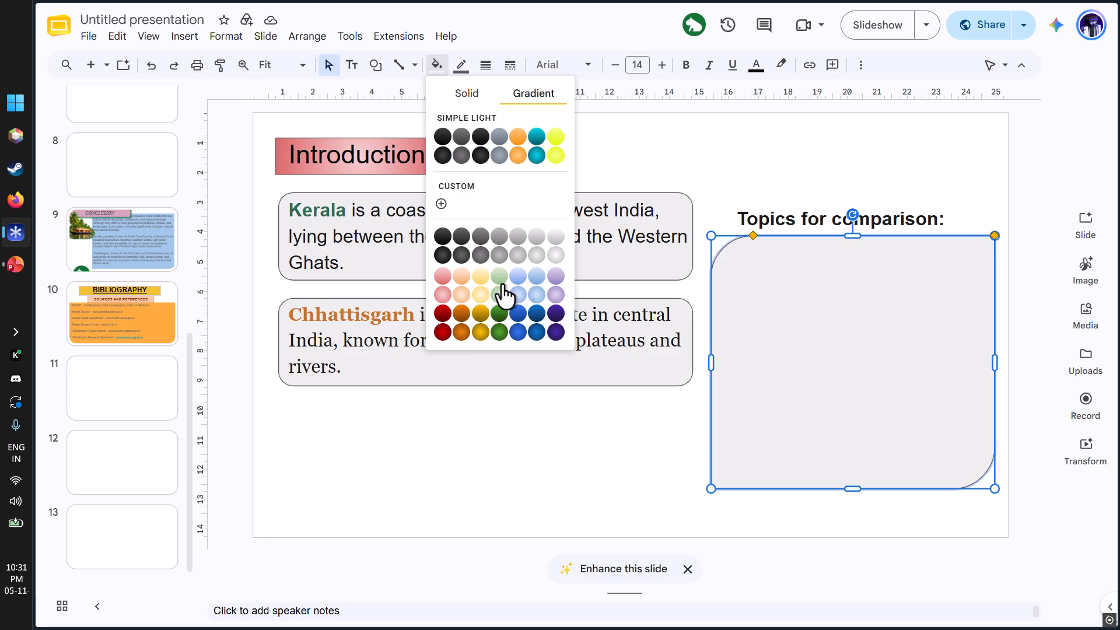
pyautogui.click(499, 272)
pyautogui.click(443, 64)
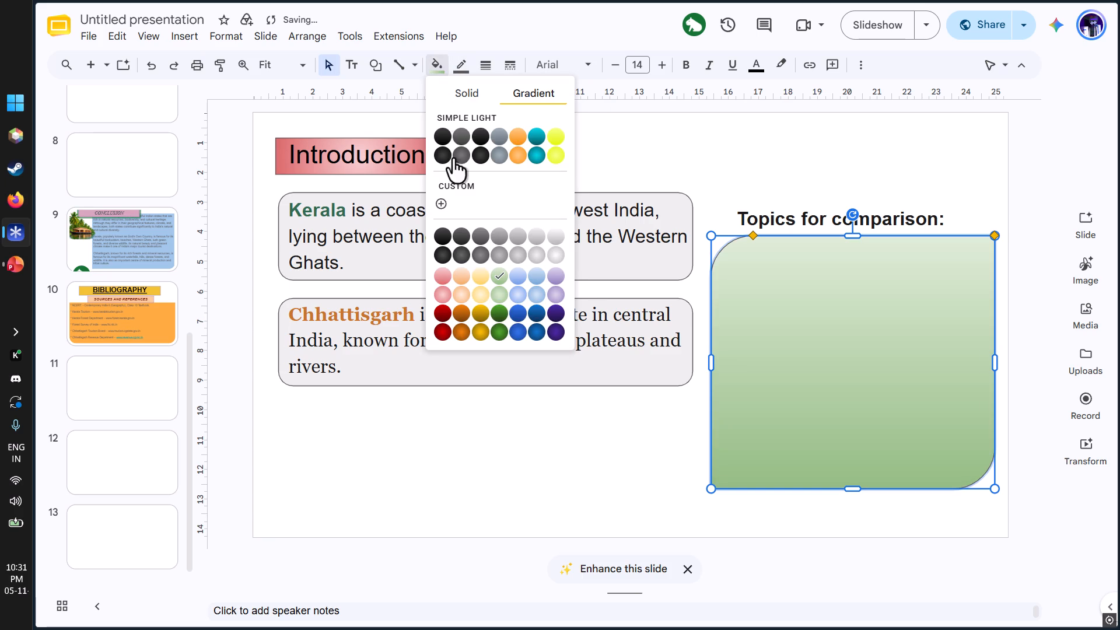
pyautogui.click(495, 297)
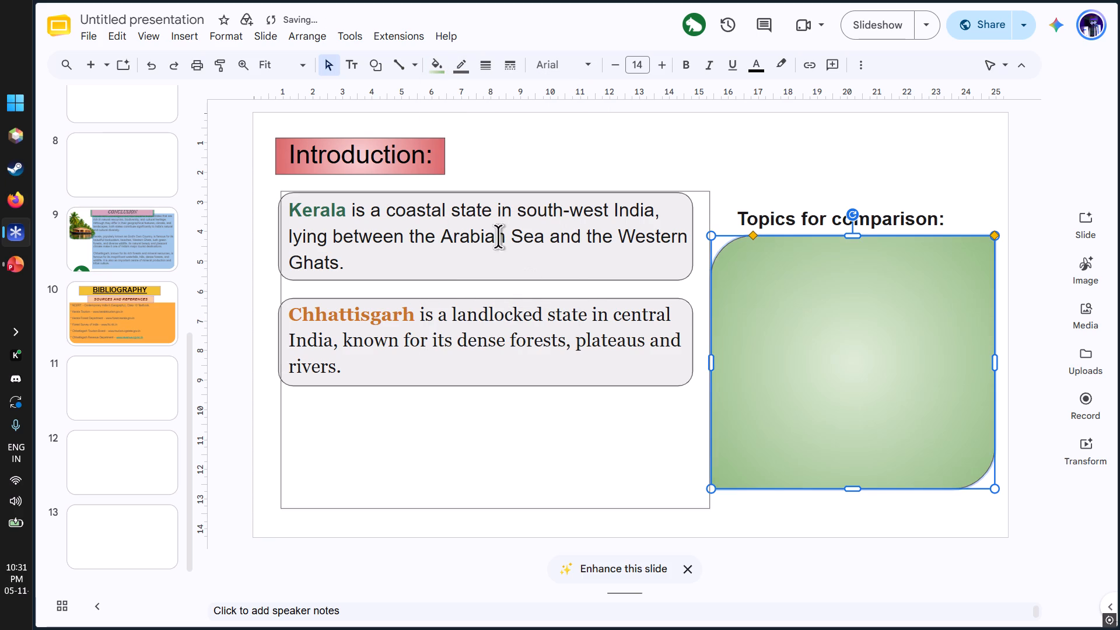
# Fill the round diagonal corner shape with the dark green linear gradient.
pyautogui.click(433, 63)
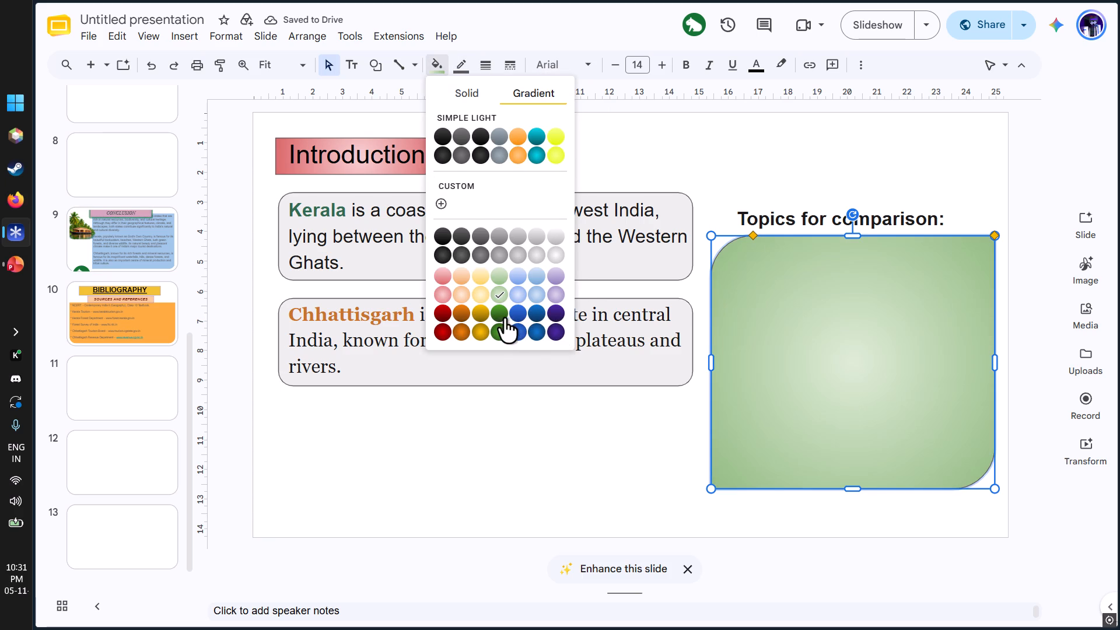
pyautogui.click(501, 317)
# Customise the shape's linear gradient with a pale green first stop and a brighter medium green last stop.
pyautogui.click(439, 65)
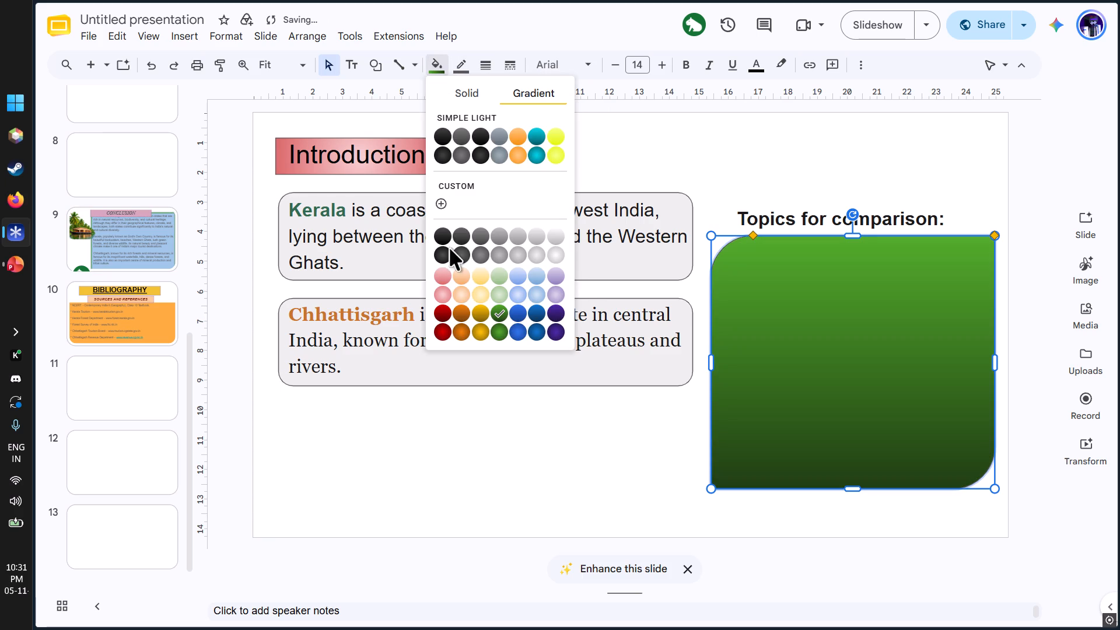
pyautogui.click(440, 197)
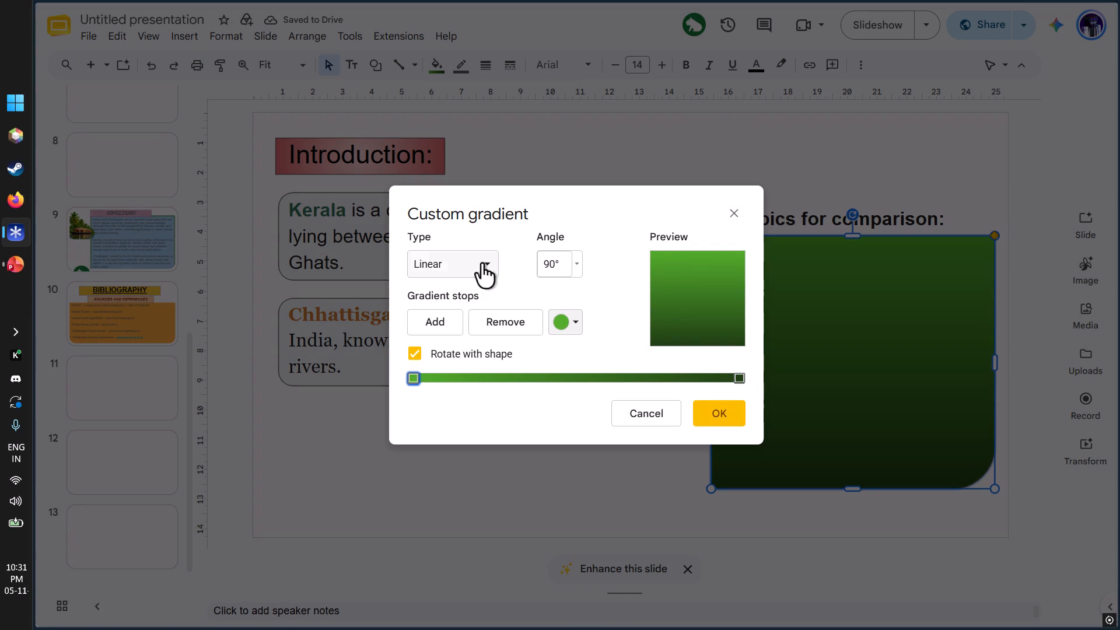
pyautogui.click(681, 304)
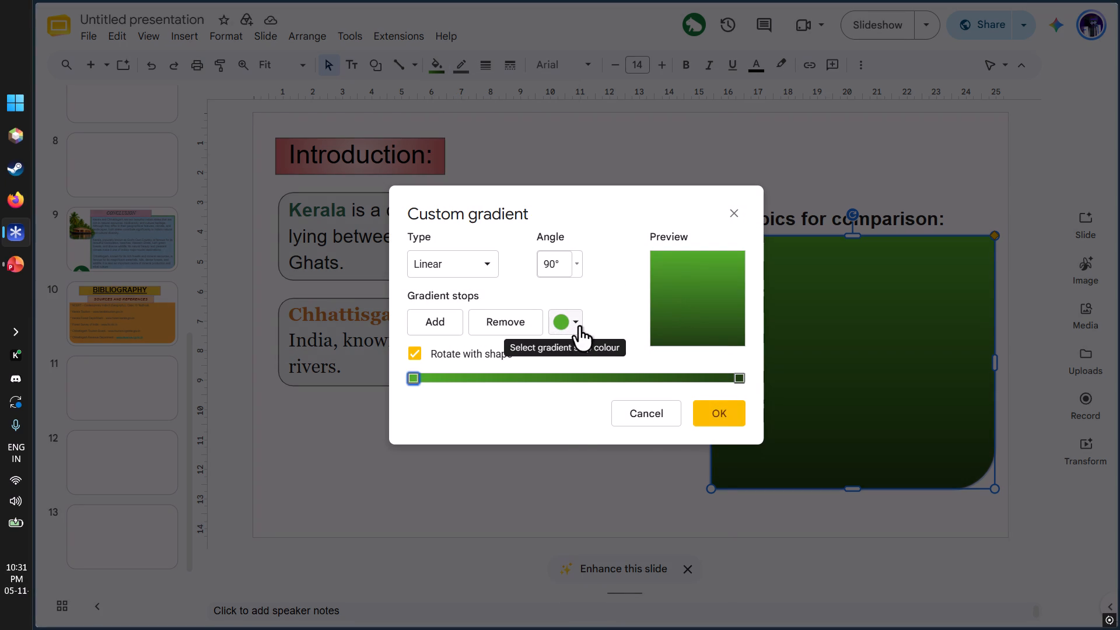
pyautogui.click(579, 325)
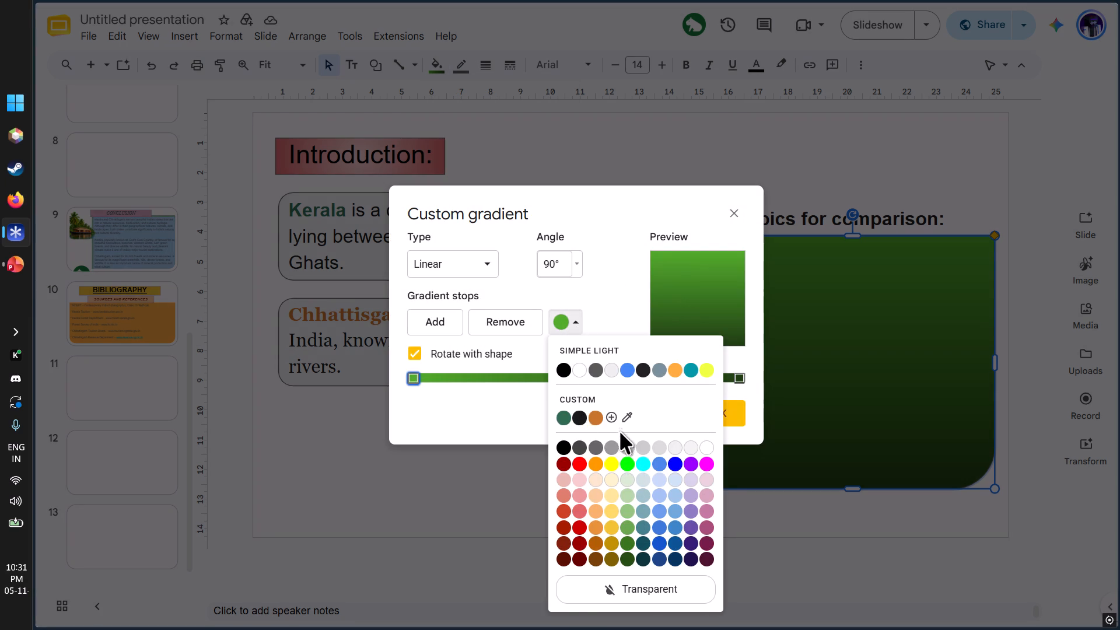
pyautogui.click(605, 414)
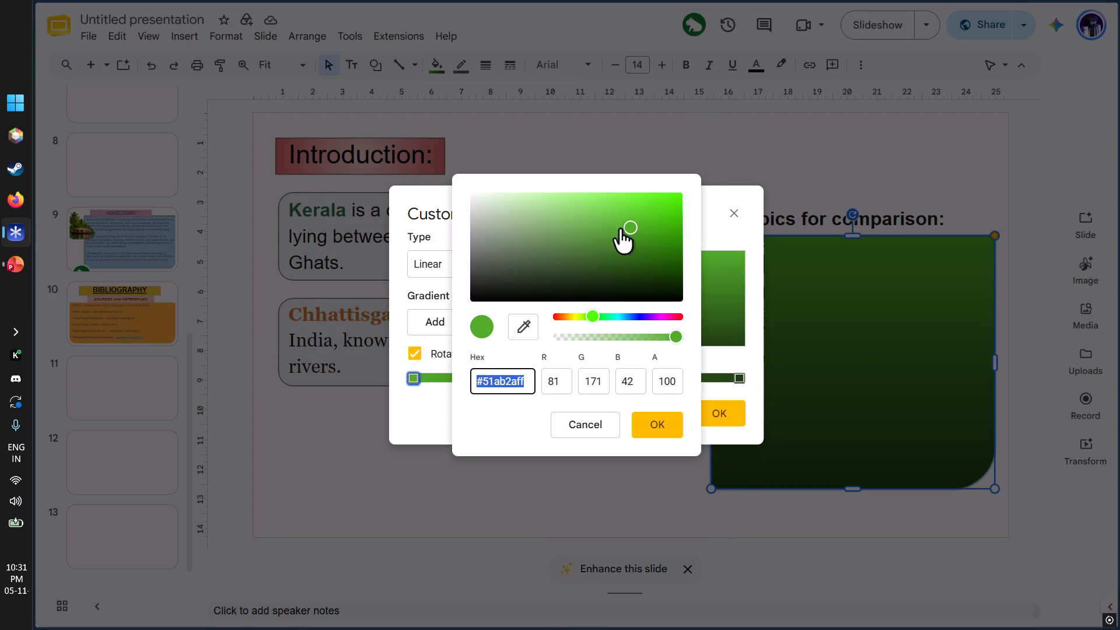
pyautogui.moveTo(619, 228); pyautogui.dragTo(563, 207)
pyautogui.click(661, 423)
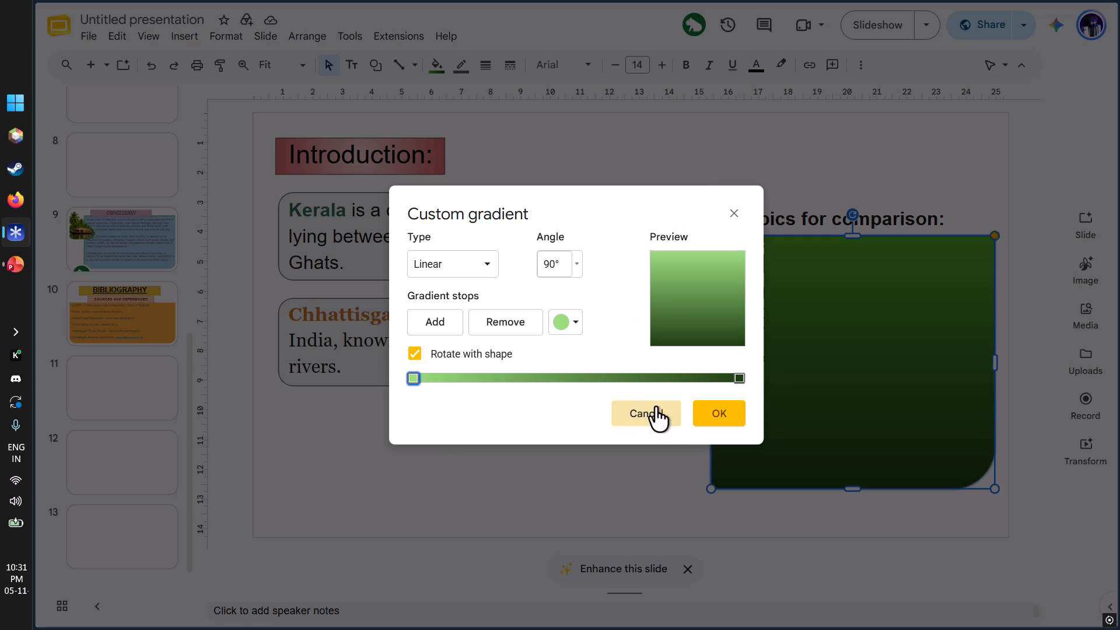
pyautogui.click(741, 380)
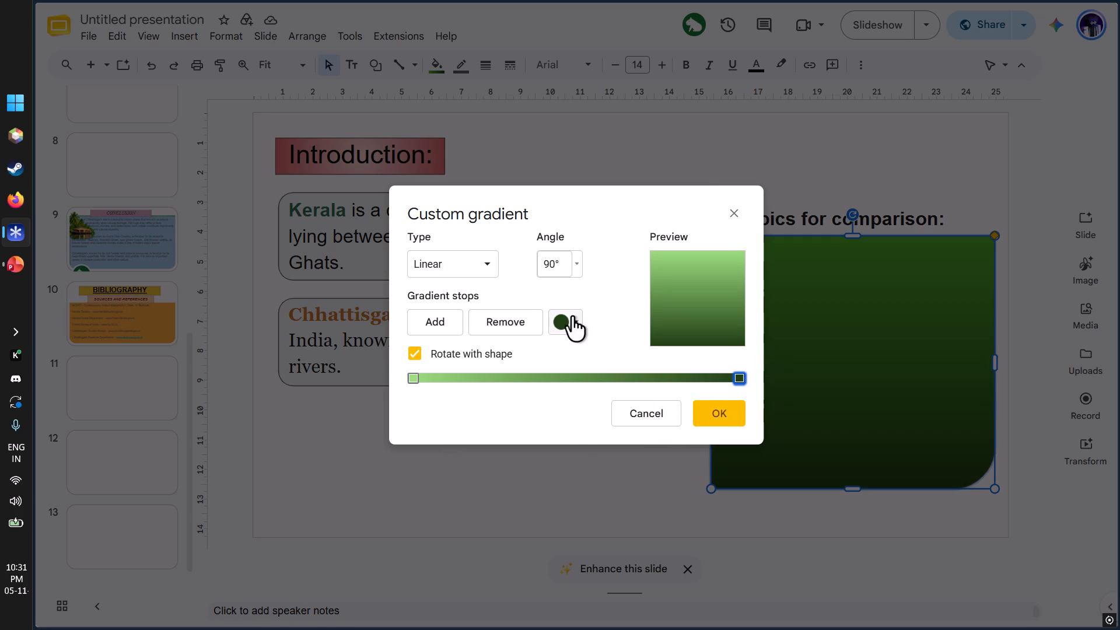
pyautogui.click(565, 316)
pyautogui.click(629, 419)
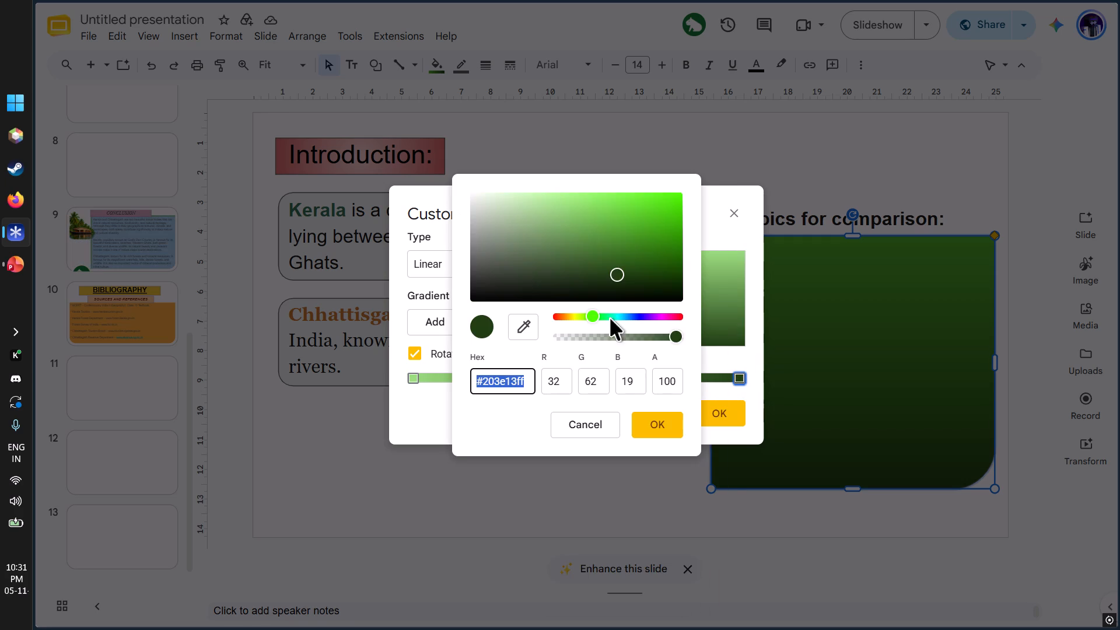
pyautogui.moveTo(603, 264); pyautogui.dragTo(633, 230)
pyautogui.click(667, 432)
pyautogui.click(729, 411)
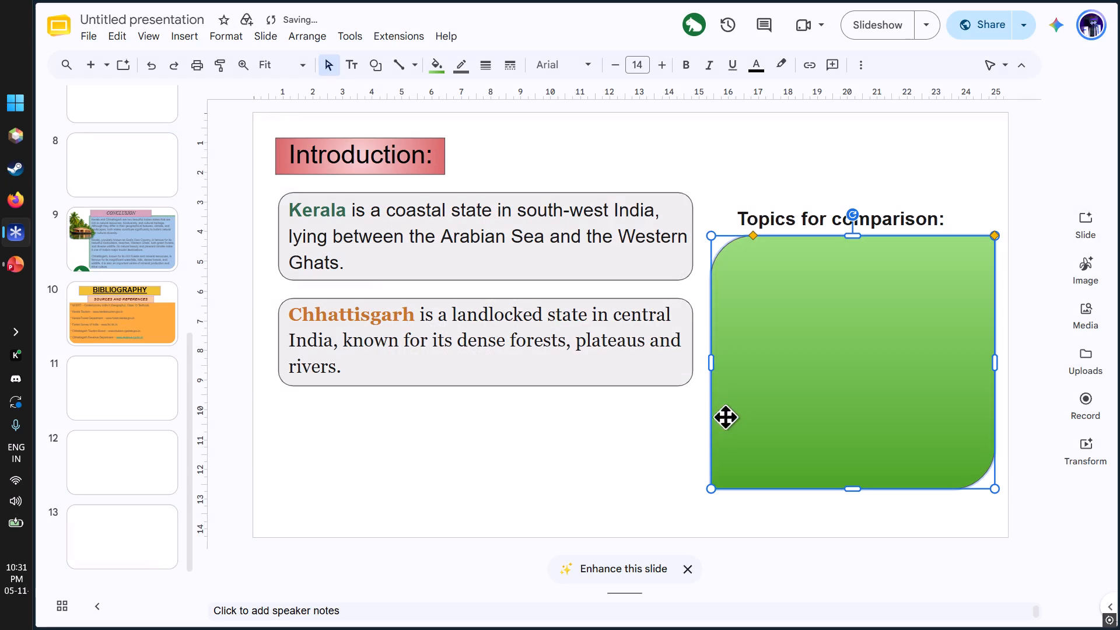
# Send the green gradient shape to the back so it sits behind the topics list.
pyautogui.rightClick(795, 309)
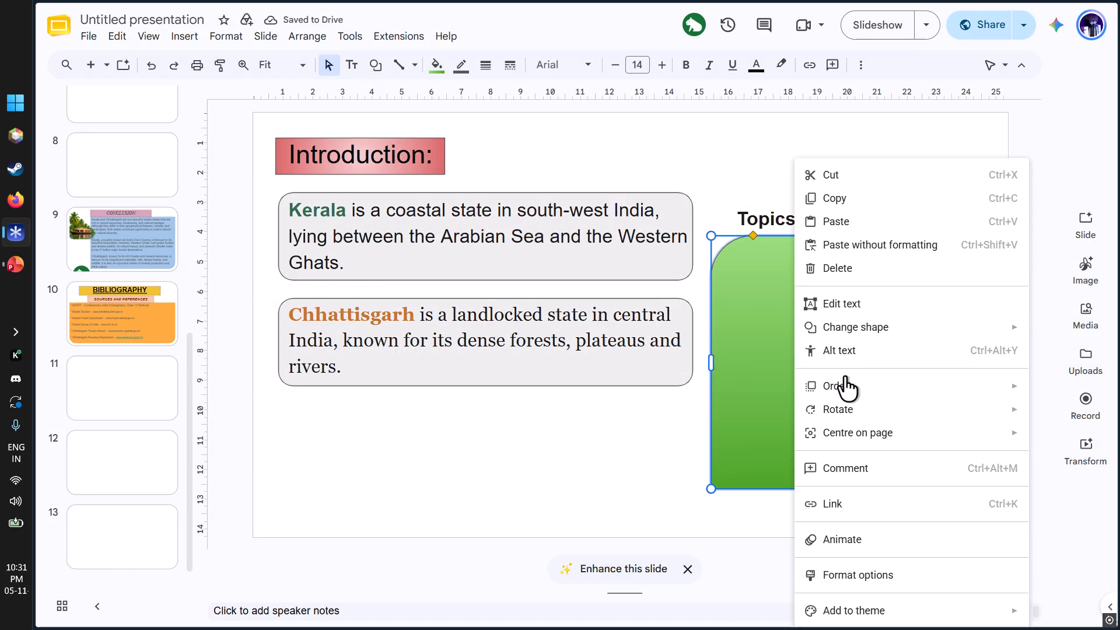
pyautogui.click(695, 461)
pyautogui.click(615, 463)
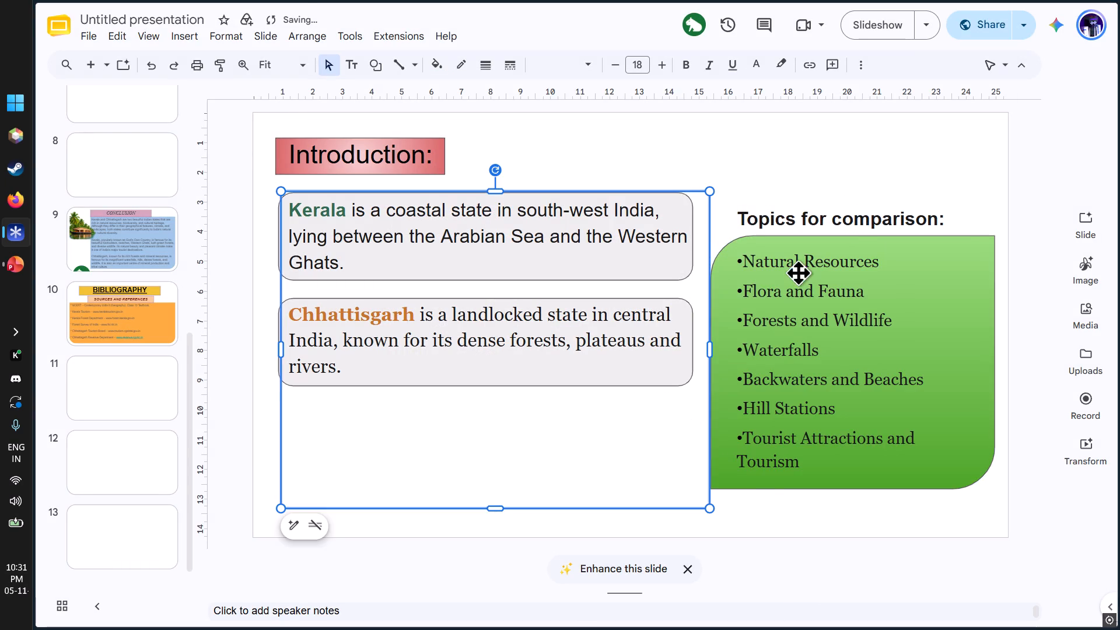
# Change the text colour of the entire topics list to white.
pyautogui.click(798, 271)
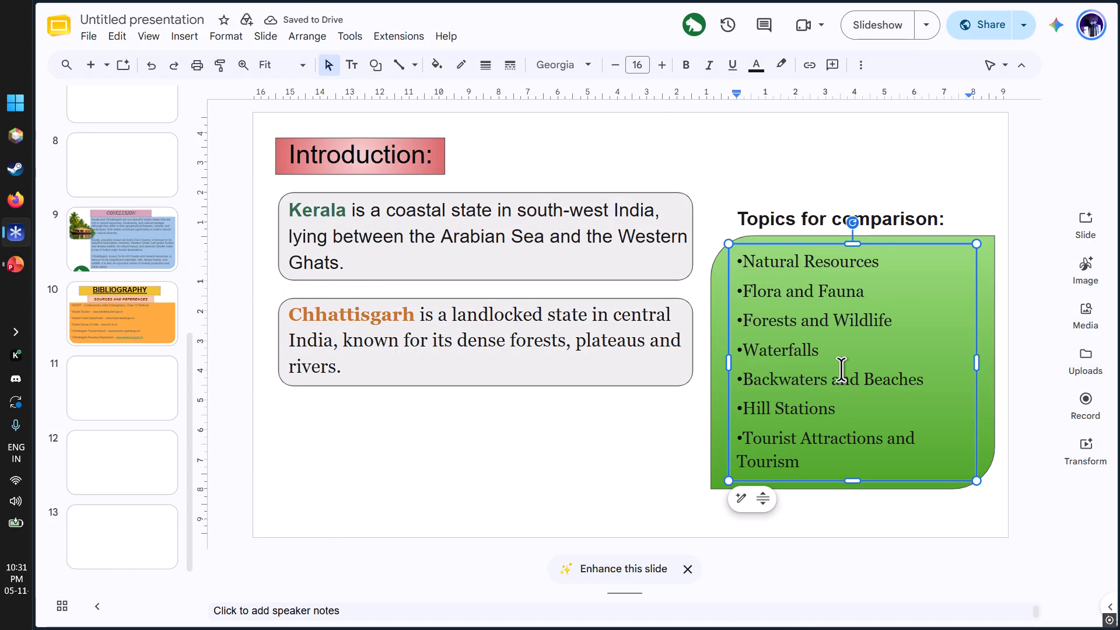
pyautogui.hotkey('ctrl', 'a')
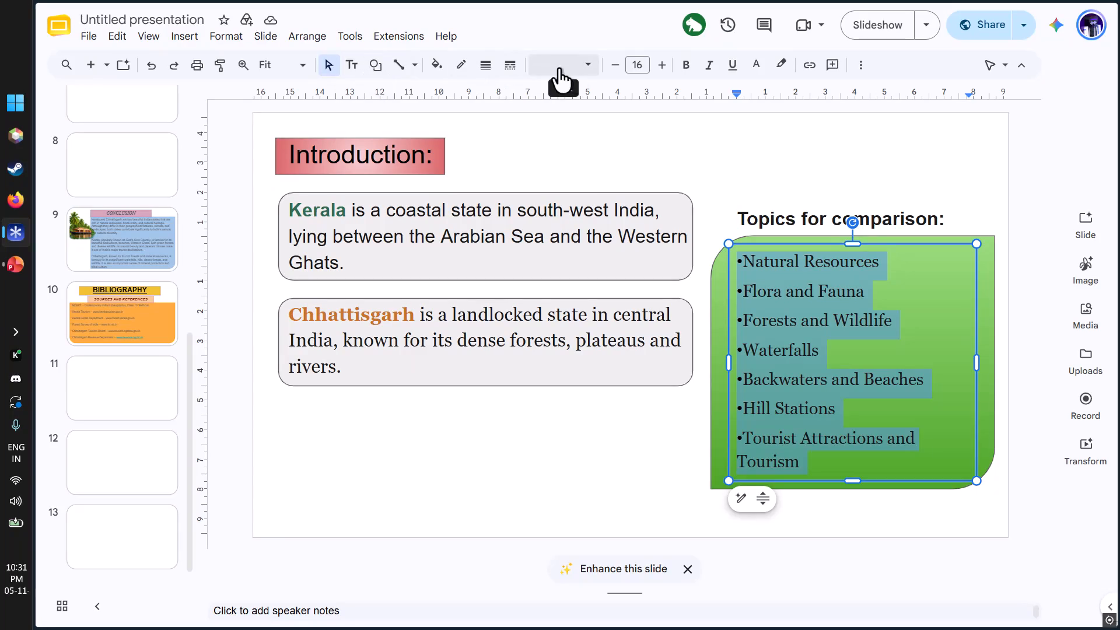
pyautogui.click(750, 63)
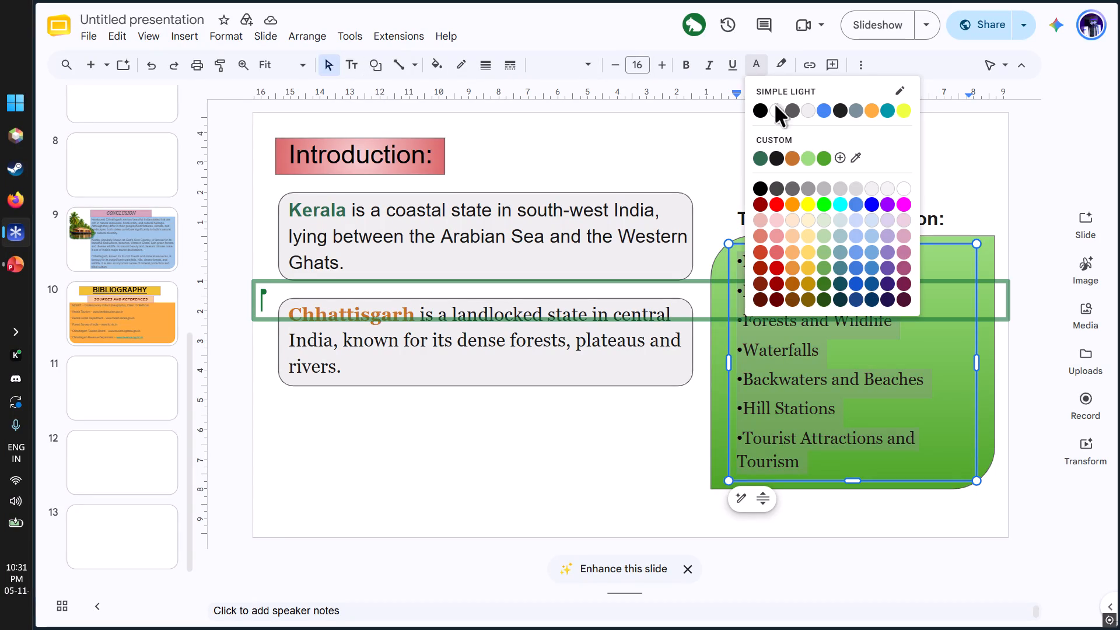
pyautogui.click(770, 110)
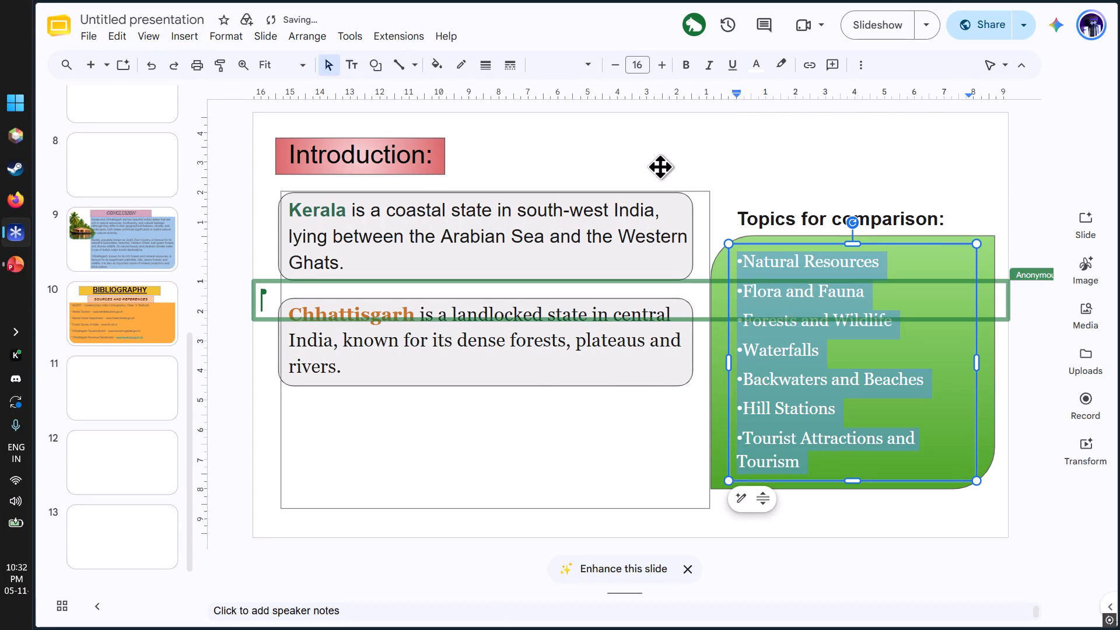
pyautogui.click(664, 149)
pyautogui.click(1003, 150)
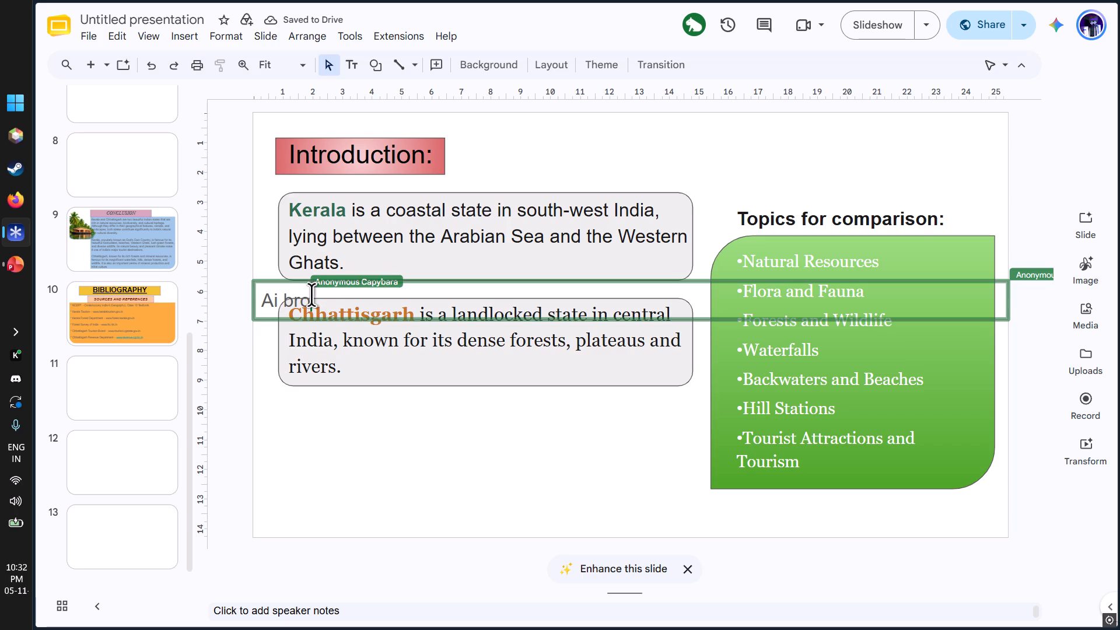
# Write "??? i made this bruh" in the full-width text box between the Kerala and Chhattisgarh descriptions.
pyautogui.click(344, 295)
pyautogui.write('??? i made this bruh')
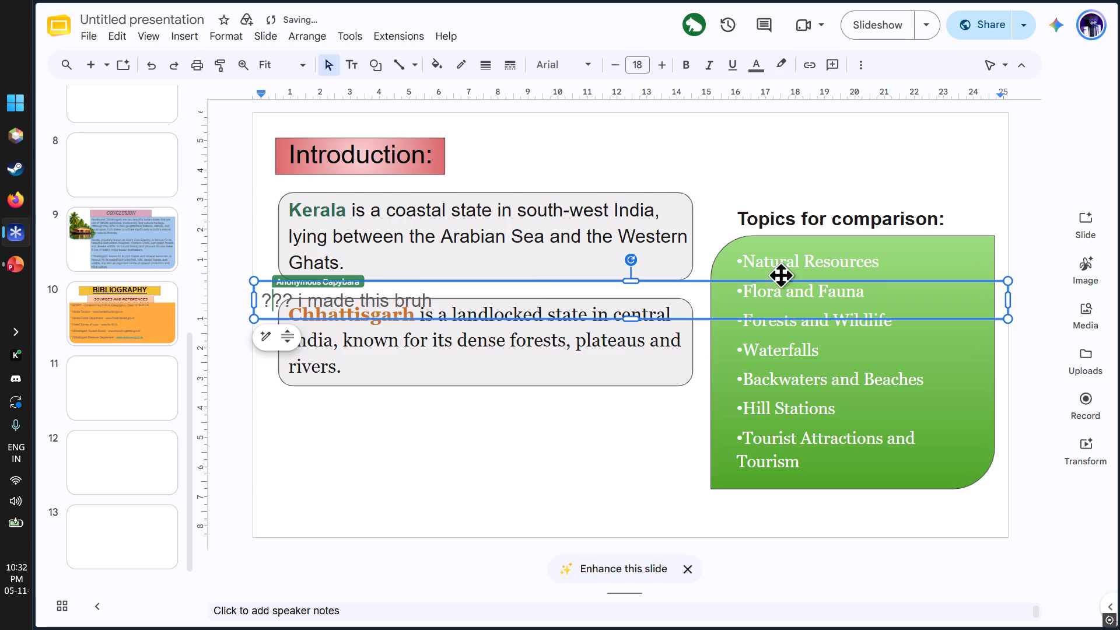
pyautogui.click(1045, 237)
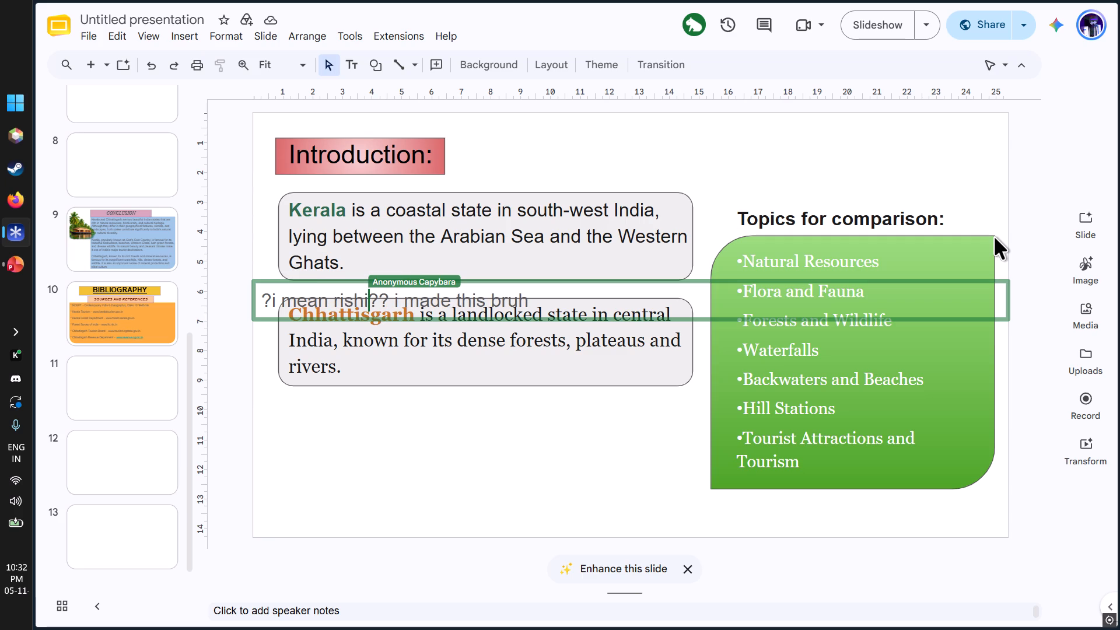
# Add a text box reading "Yeah this is slop" over the photos on slide 3, the Kerala slide.
pyautogui.scroll(5, 226, 230)
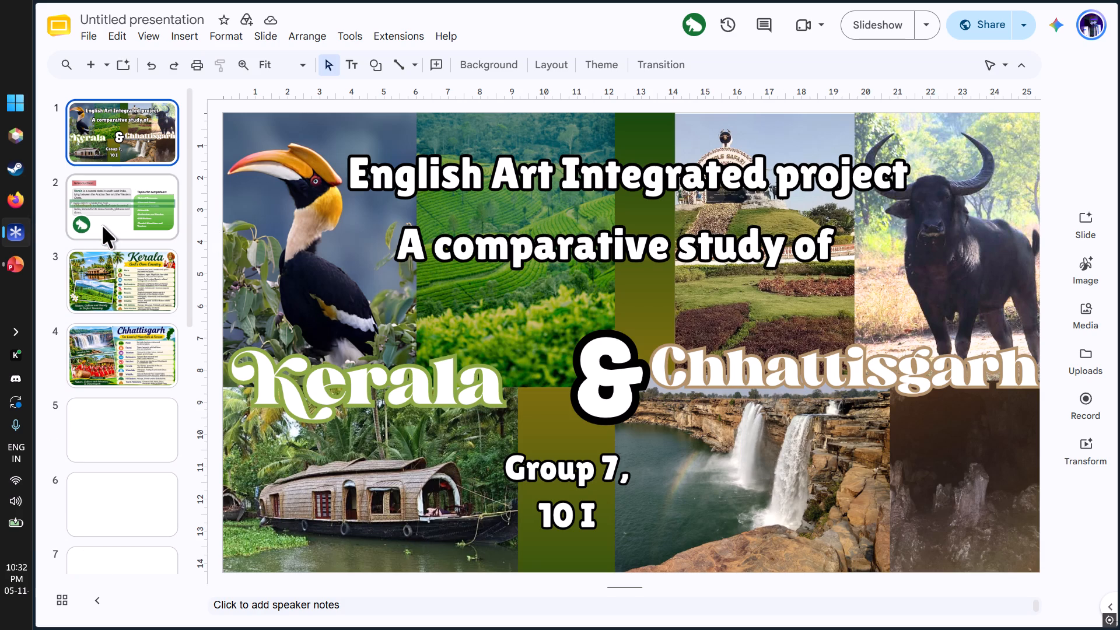
pyautogui.click(102, 226)
pyautogui.click(93, 282)
pyautogui.rightClick(463, 310)
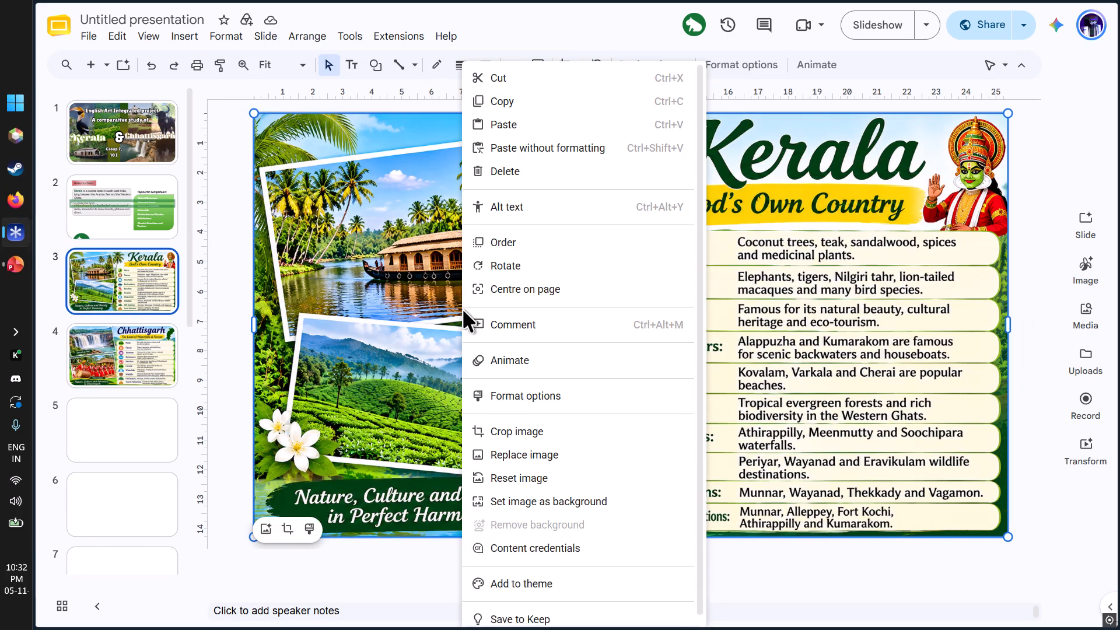
pyautogui.click(1048, 188)
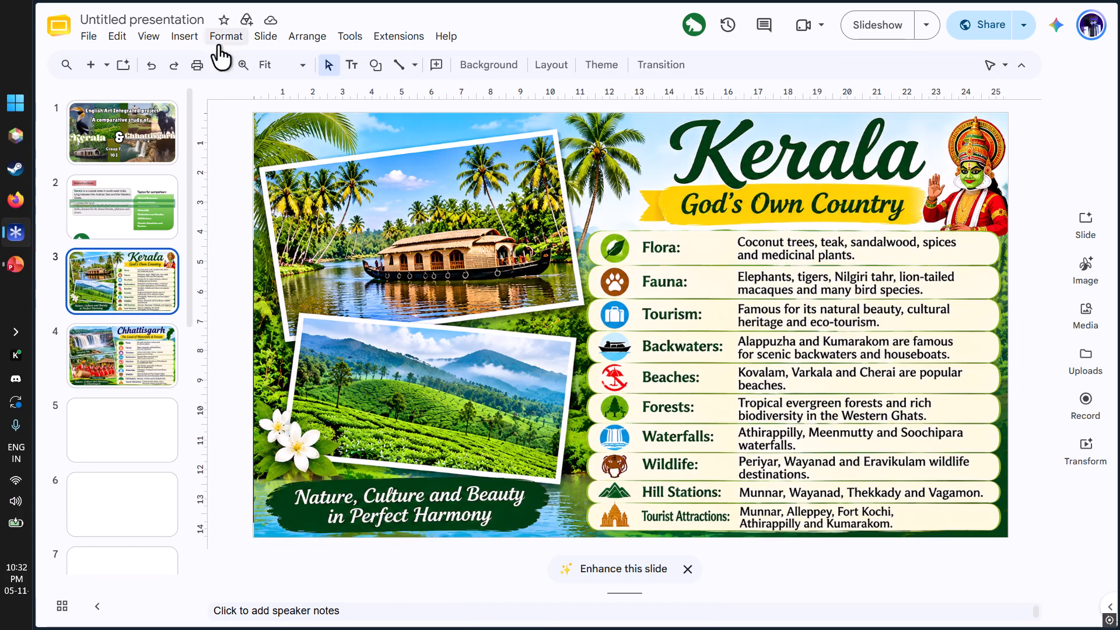
pyautogui.click(339, 56)
pyautogui.click(346, 60)
pyautogui.moveTo(335, 276); pyautogui.dragTo(459, 406)
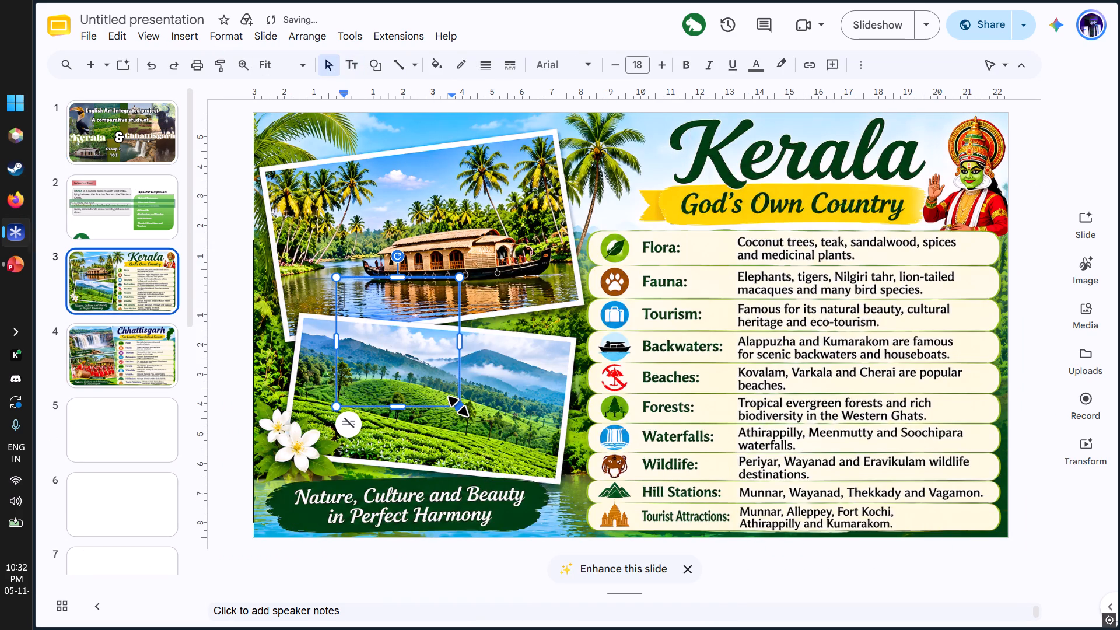
pyautogui.write('Yeah this is slop')
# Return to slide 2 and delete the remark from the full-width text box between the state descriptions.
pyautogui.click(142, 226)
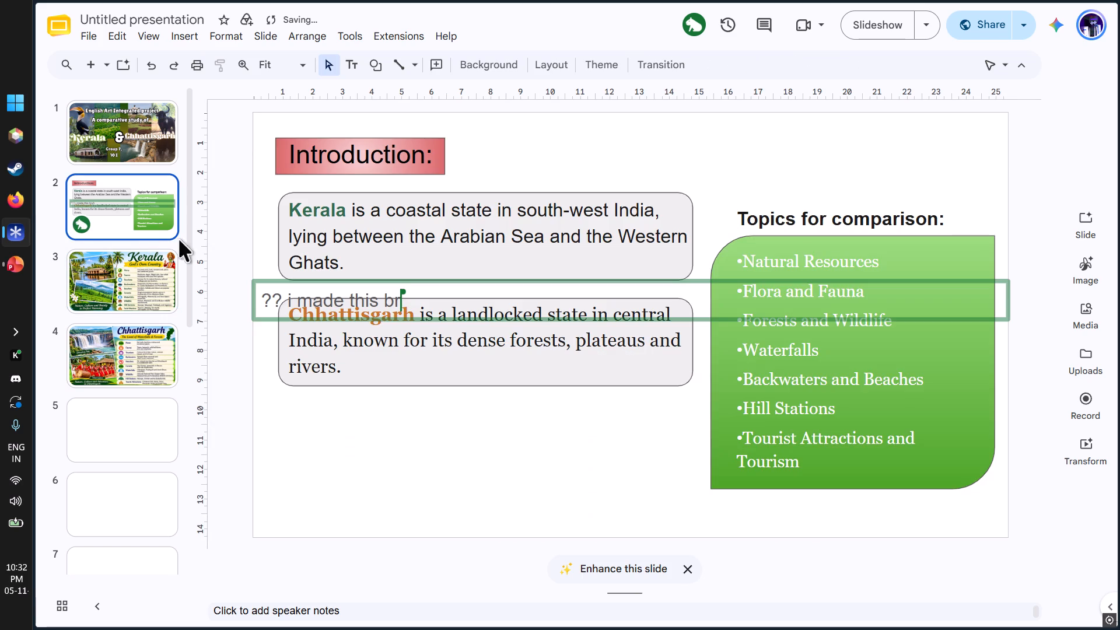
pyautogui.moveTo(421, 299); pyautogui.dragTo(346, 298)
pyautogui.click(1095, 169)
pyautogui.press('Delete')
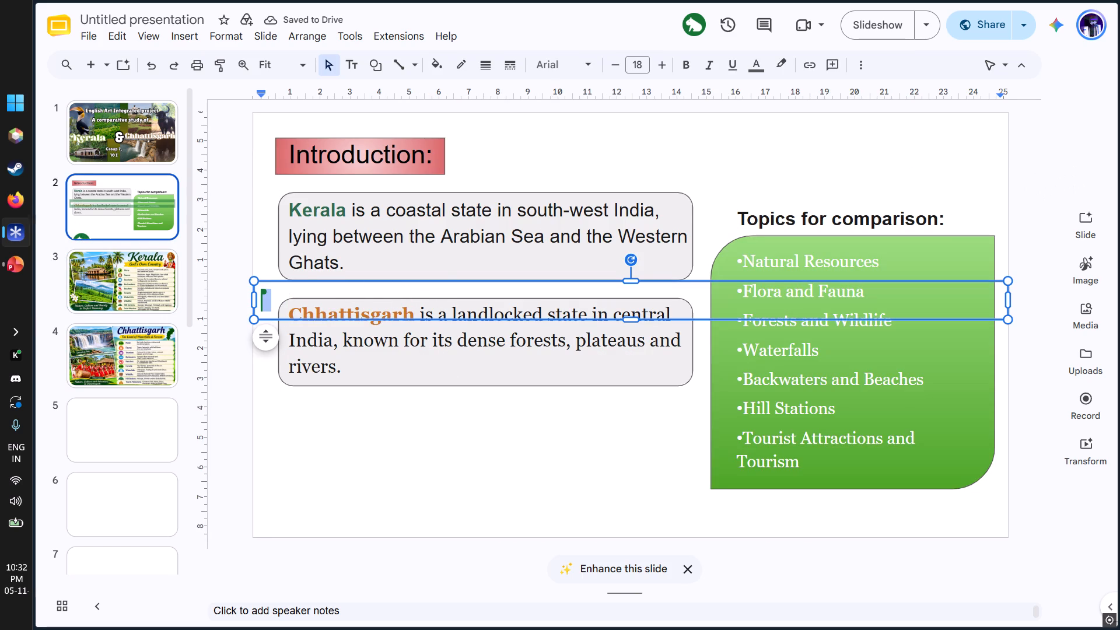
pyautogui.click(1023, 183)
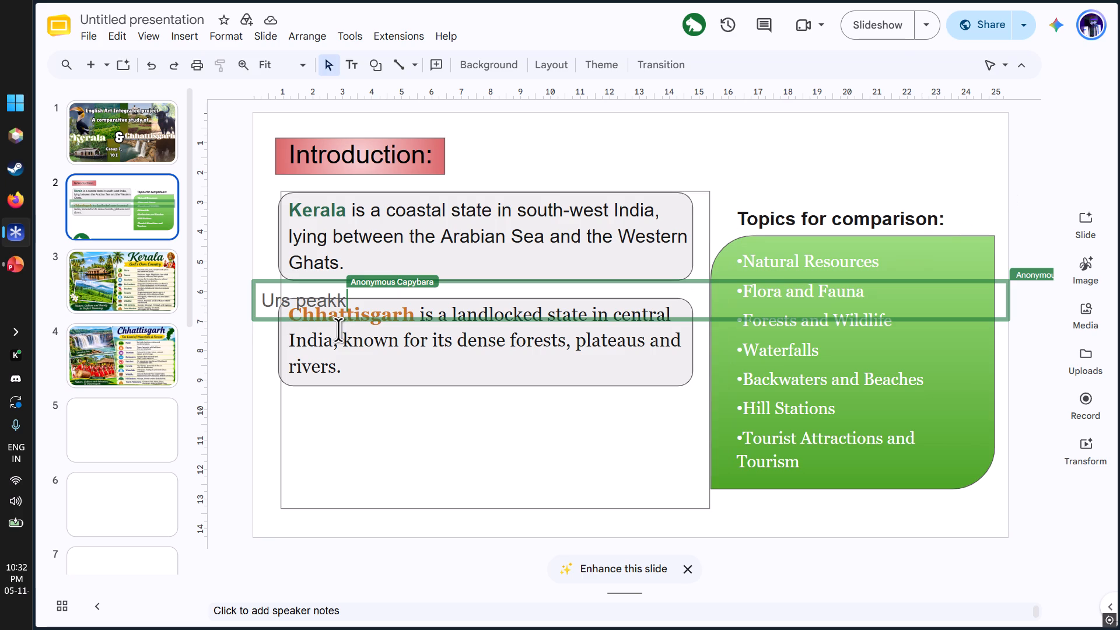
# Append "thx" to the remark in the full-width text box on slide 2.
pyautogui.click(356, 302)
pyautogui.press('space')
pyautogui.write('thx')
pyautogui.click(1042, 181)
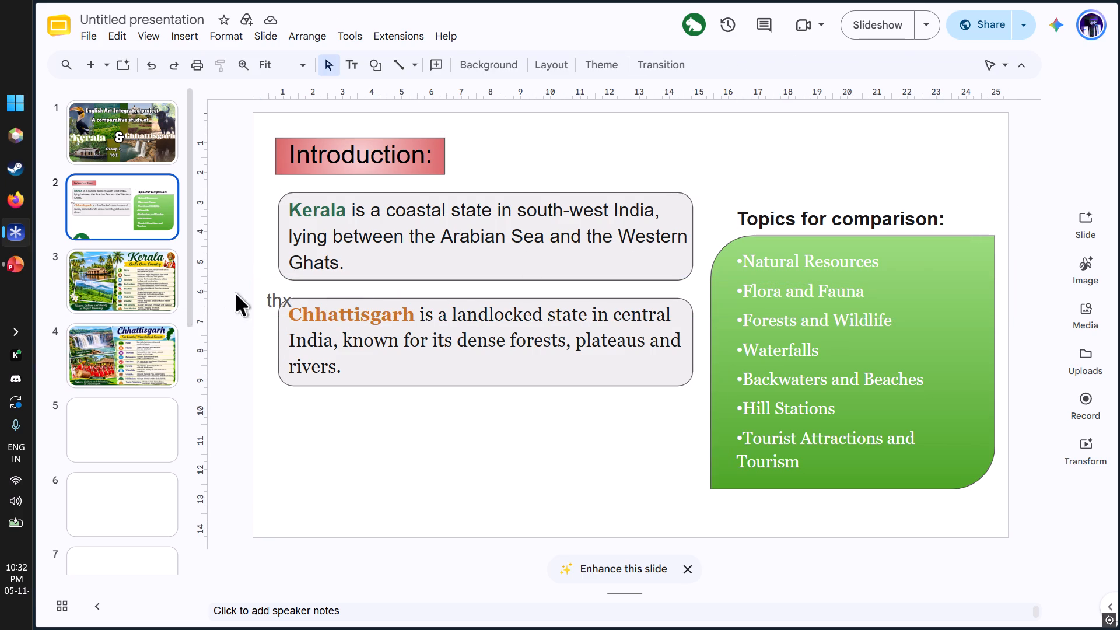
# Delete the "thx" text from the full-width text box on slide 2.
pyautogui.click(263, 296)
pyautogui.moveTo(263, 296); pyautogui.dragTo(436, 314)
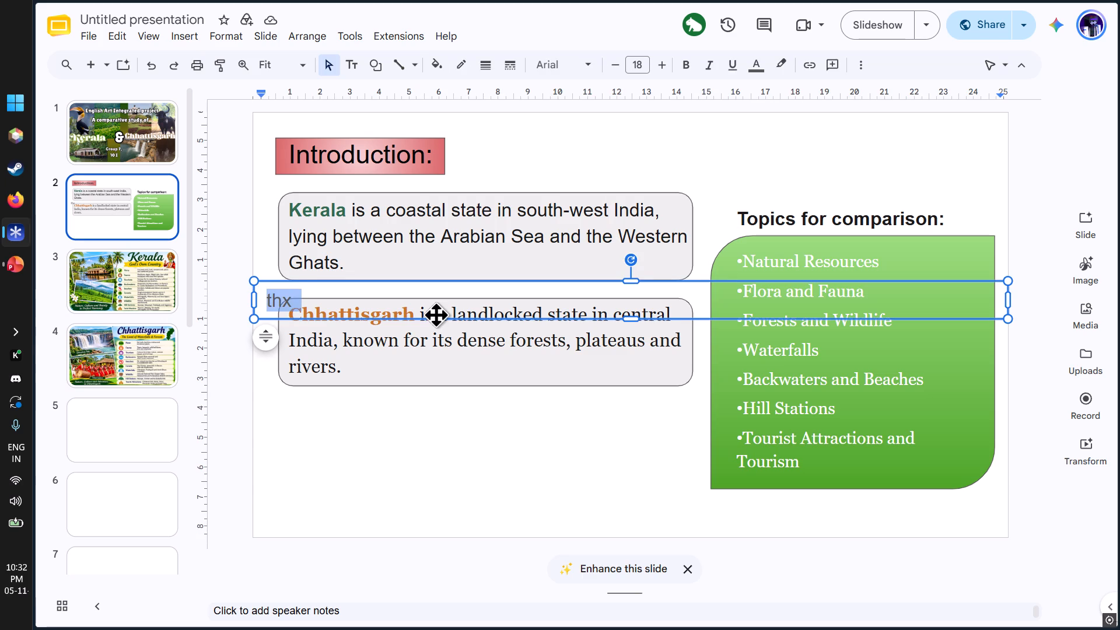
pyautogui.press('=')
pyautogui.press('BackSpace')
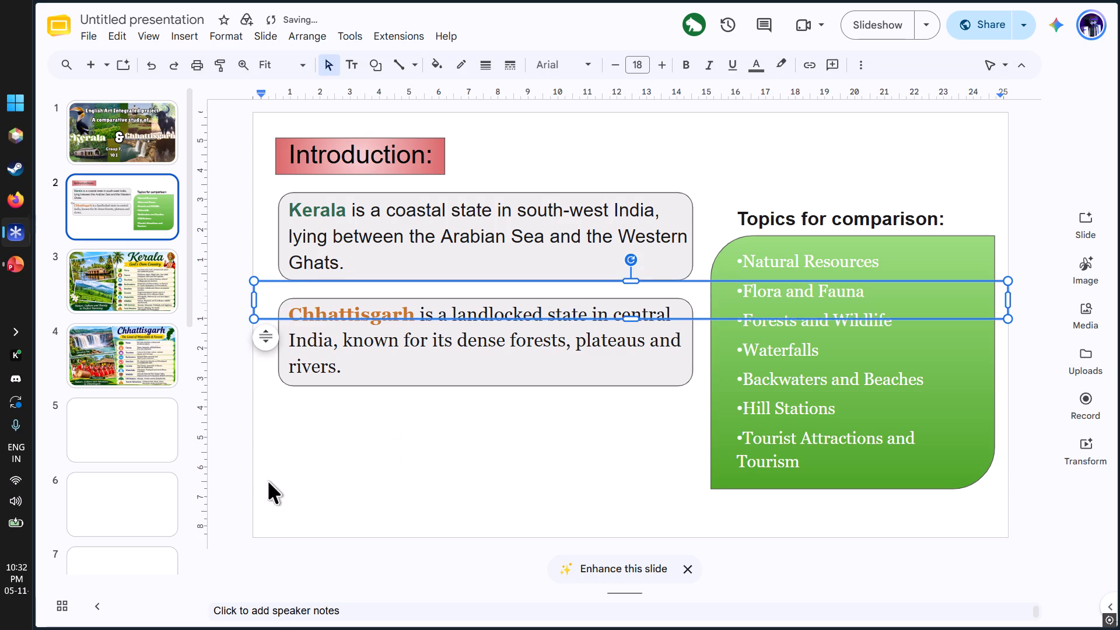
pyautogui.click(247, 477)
# Clear the "Yeah this is slop" text from the box over the photos on slide 3.
pyautogui.click(100, 283)
pyautogui.click(381, 312)
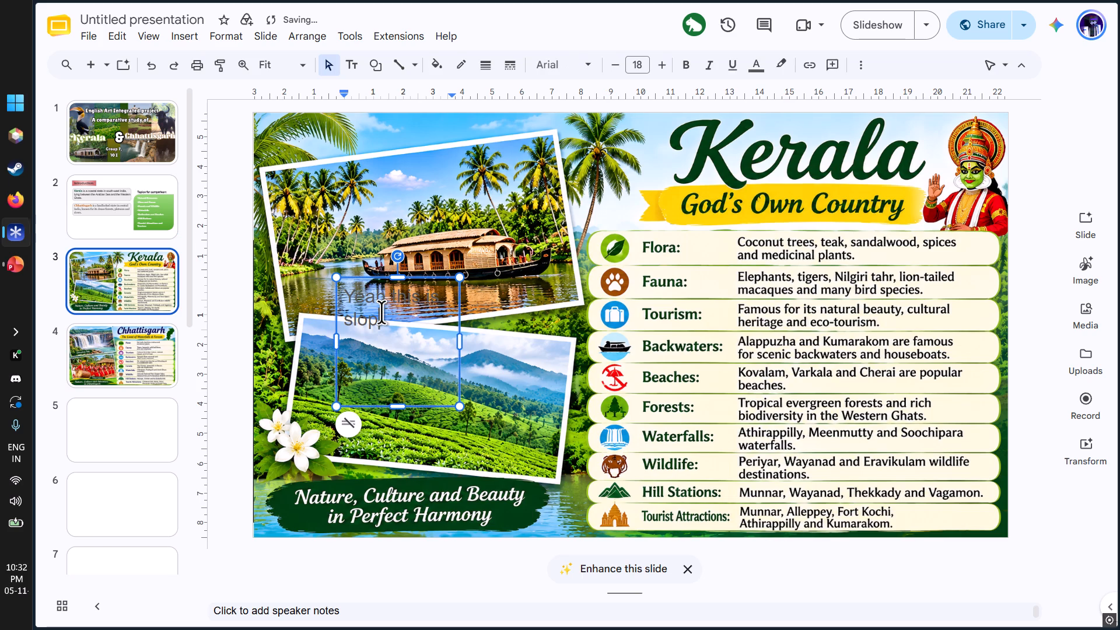
pyautogui.hotkey('ctrl', 'a')
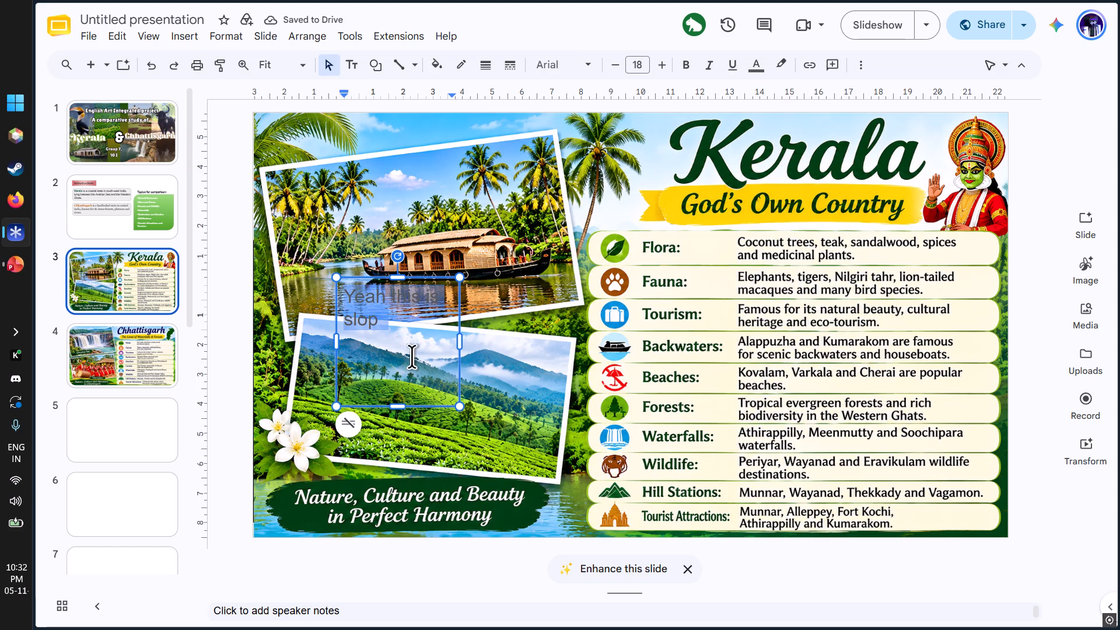
pyautogui.press('Delete')
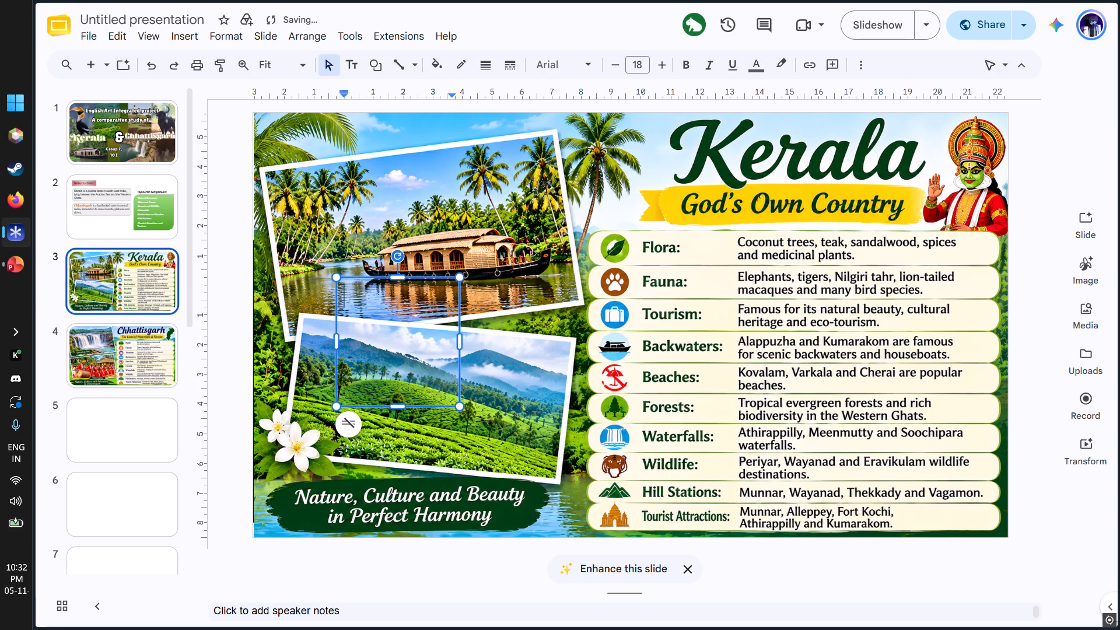
pyautogui.click(1044, 160)
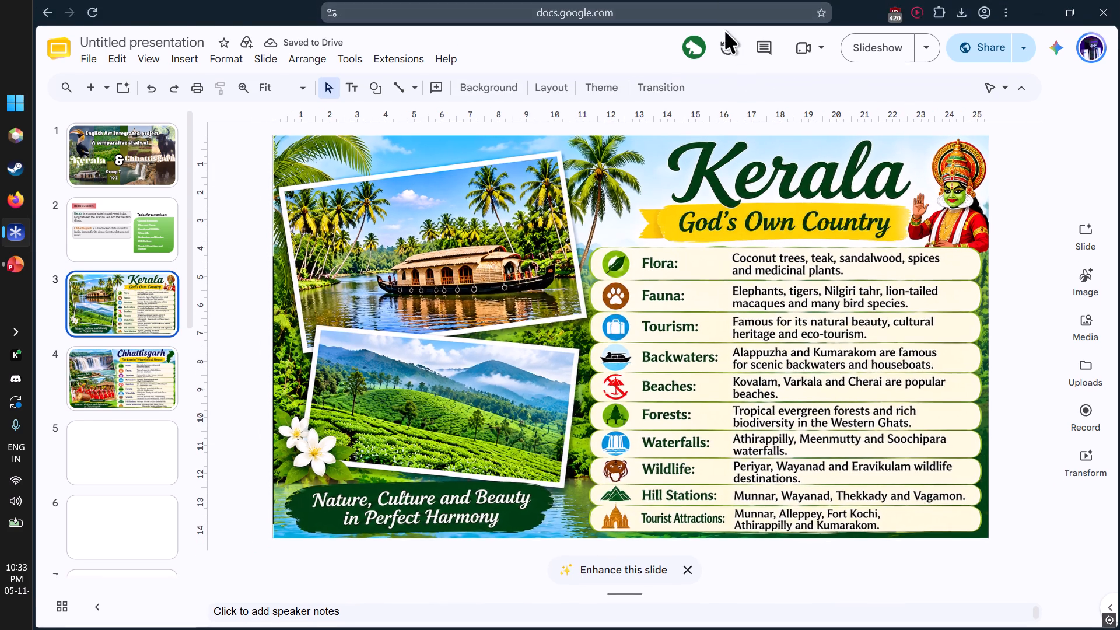
# Look at the presentation's version history and return to the slide editor.
pyautogui.click(728, 17)
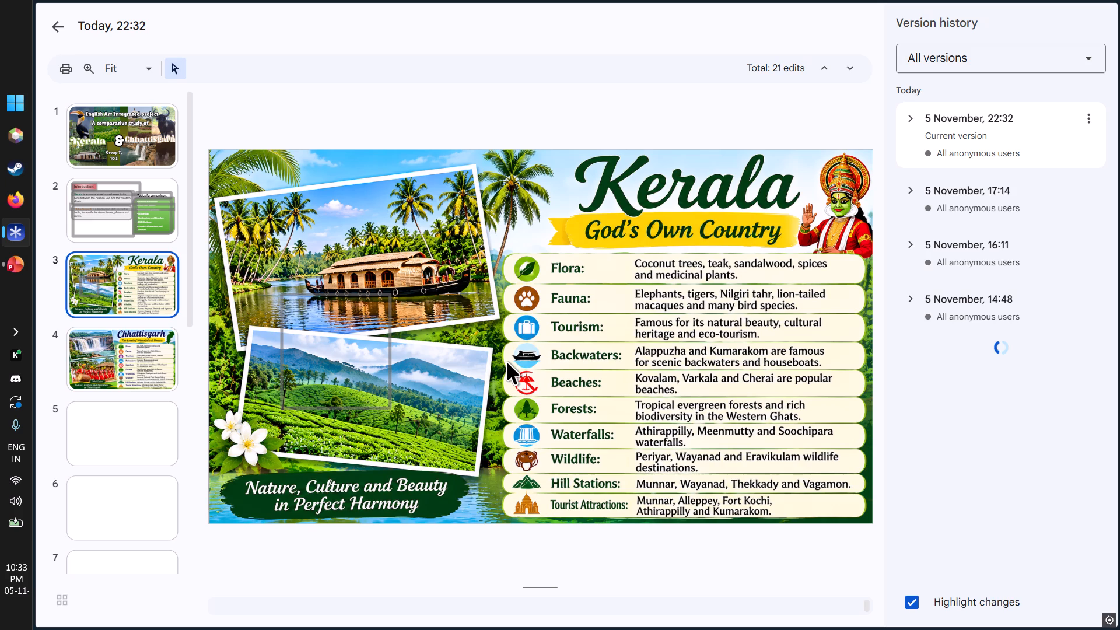
pyautogui.click(60, 30)
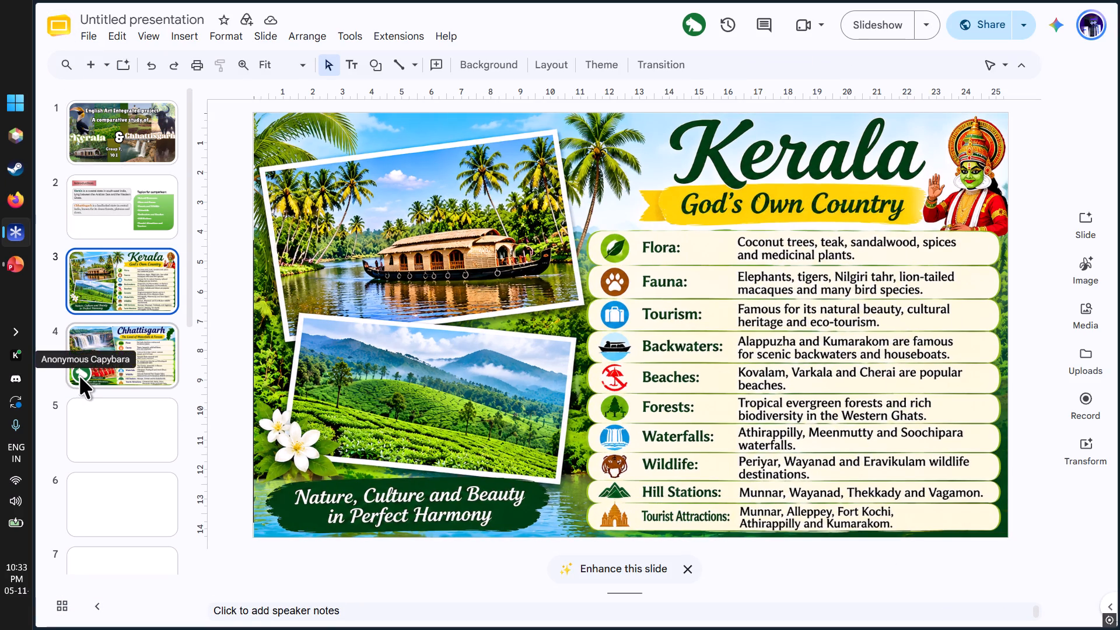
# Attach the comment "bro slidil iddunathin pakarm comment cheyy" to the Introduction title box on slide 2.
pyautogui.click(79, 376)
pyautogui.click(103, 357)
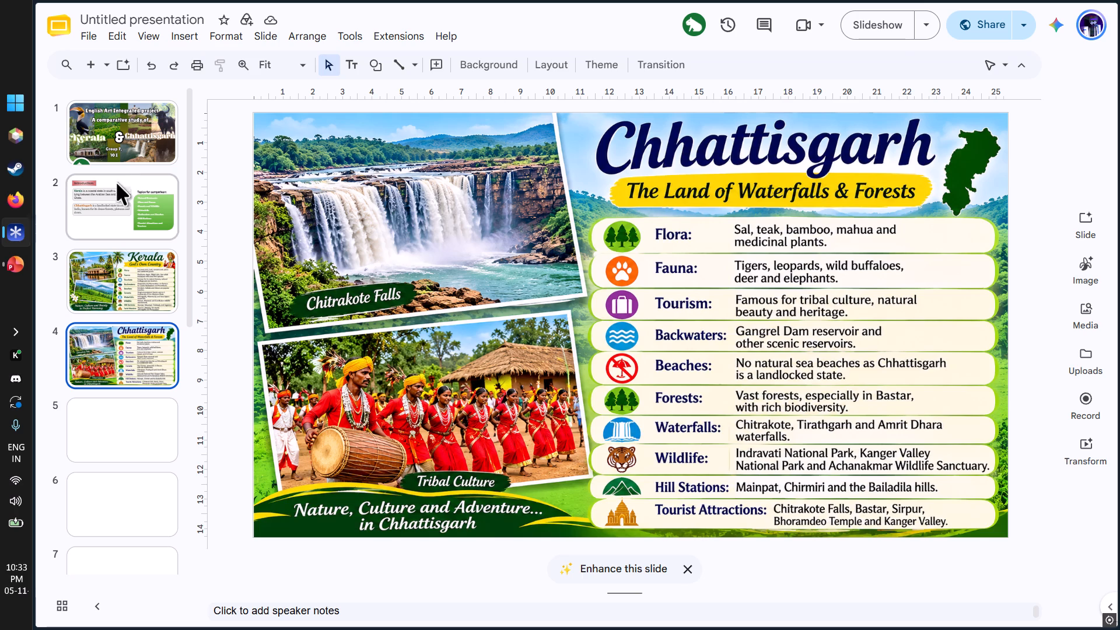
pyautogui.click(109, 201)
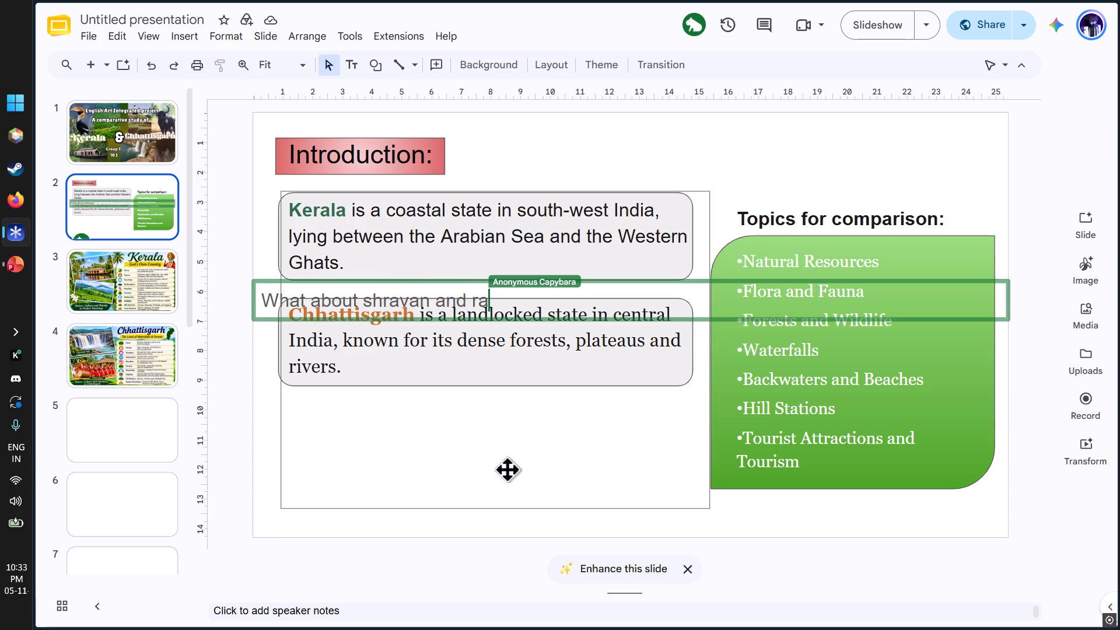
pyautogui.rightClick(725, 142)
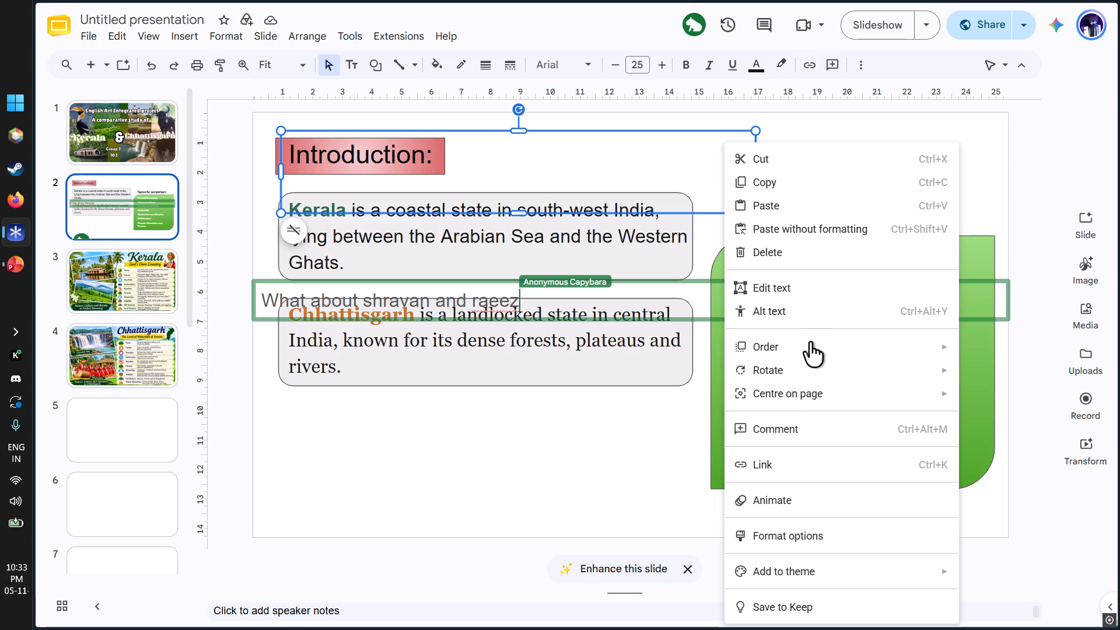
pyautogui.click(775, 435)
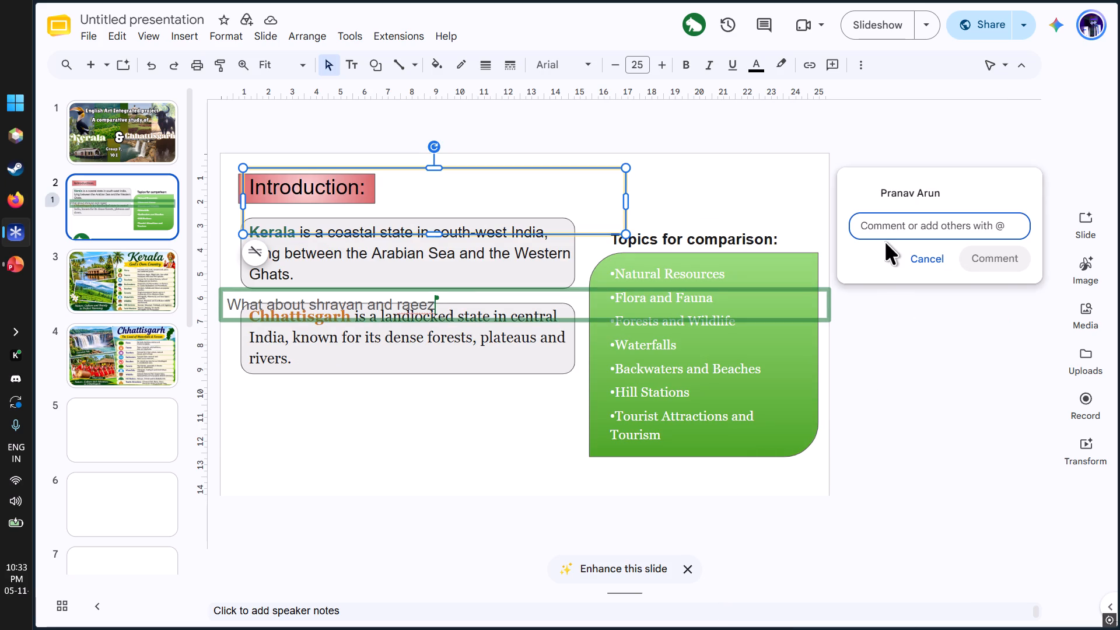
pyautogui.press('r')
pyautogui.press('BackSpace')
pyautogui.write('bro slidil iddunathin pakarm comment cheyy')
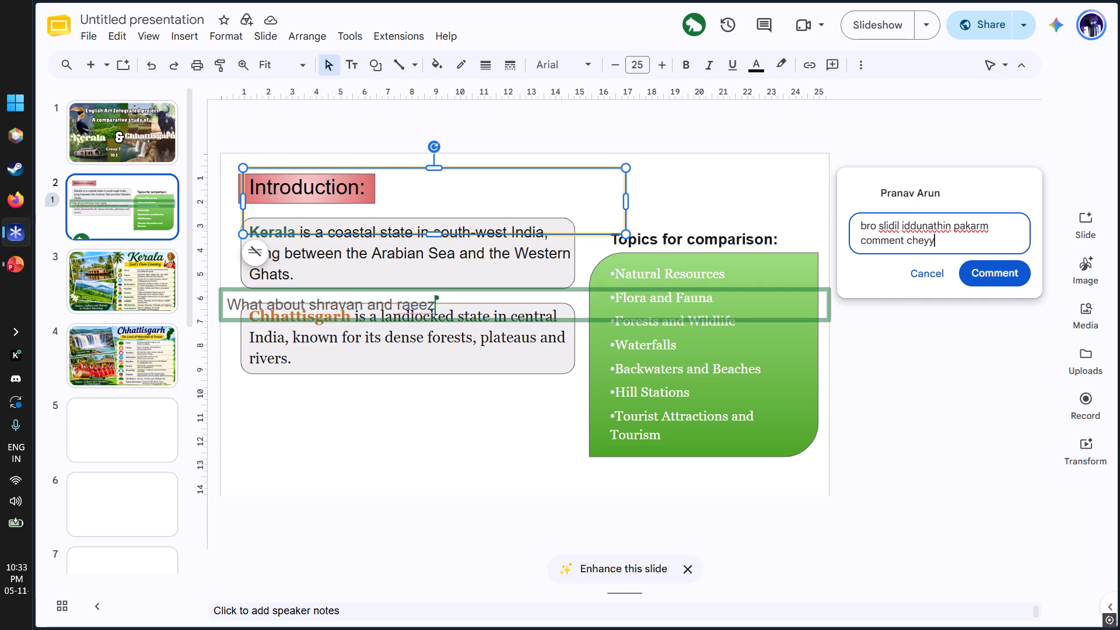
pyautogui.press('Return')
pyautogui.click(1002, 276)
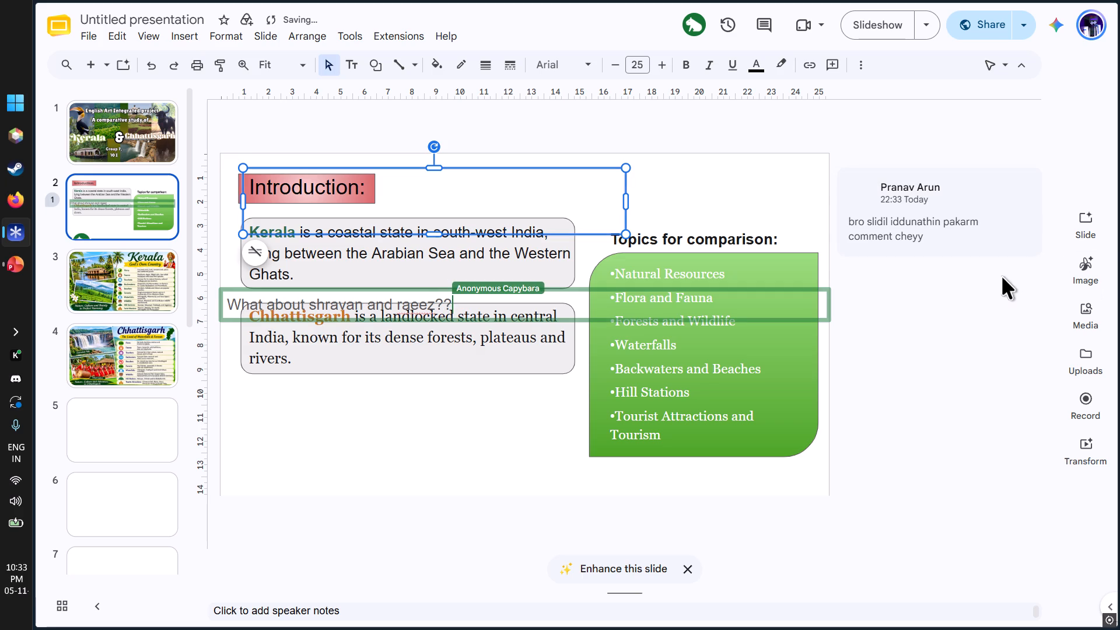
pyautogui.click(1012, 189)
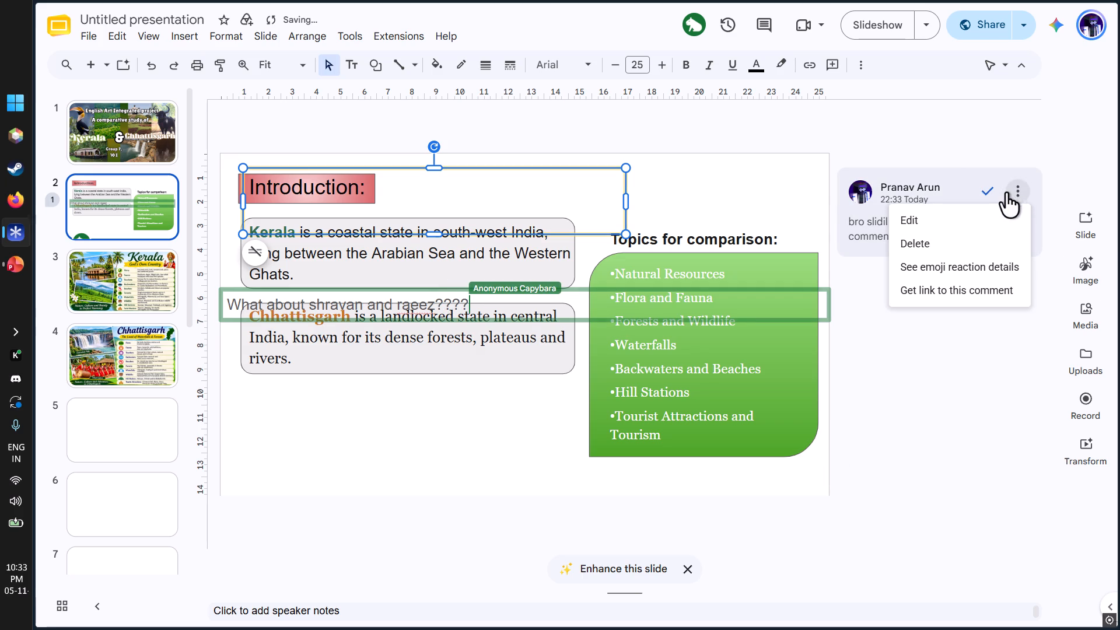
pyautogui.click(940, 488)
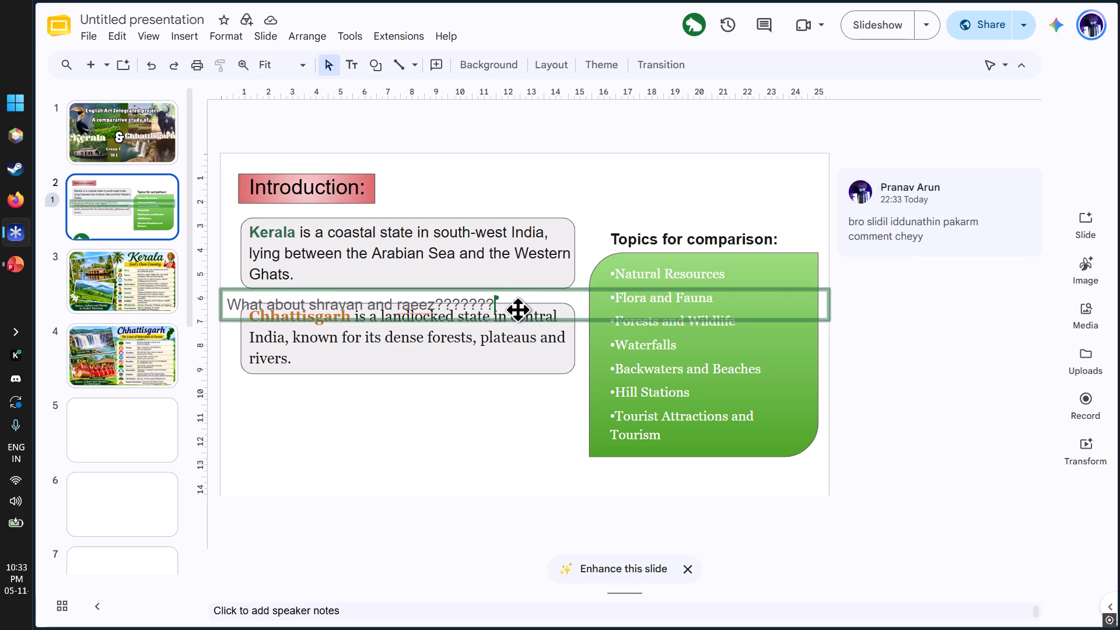
# Delete the full-width text box with the collaborator's remark between the Kerala and Chhattisgarh descriptions on slide 2.
pyautogui.moveTo(517, 309); pyautogui.dragTo(244, 309)
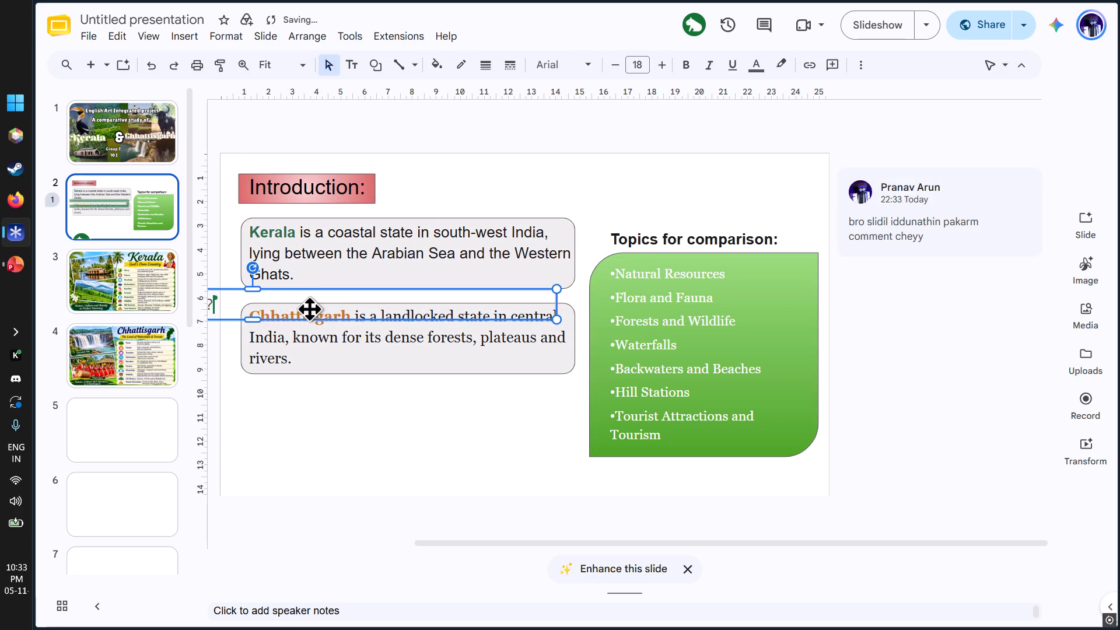
pyautogui.rightClick(341, 304)
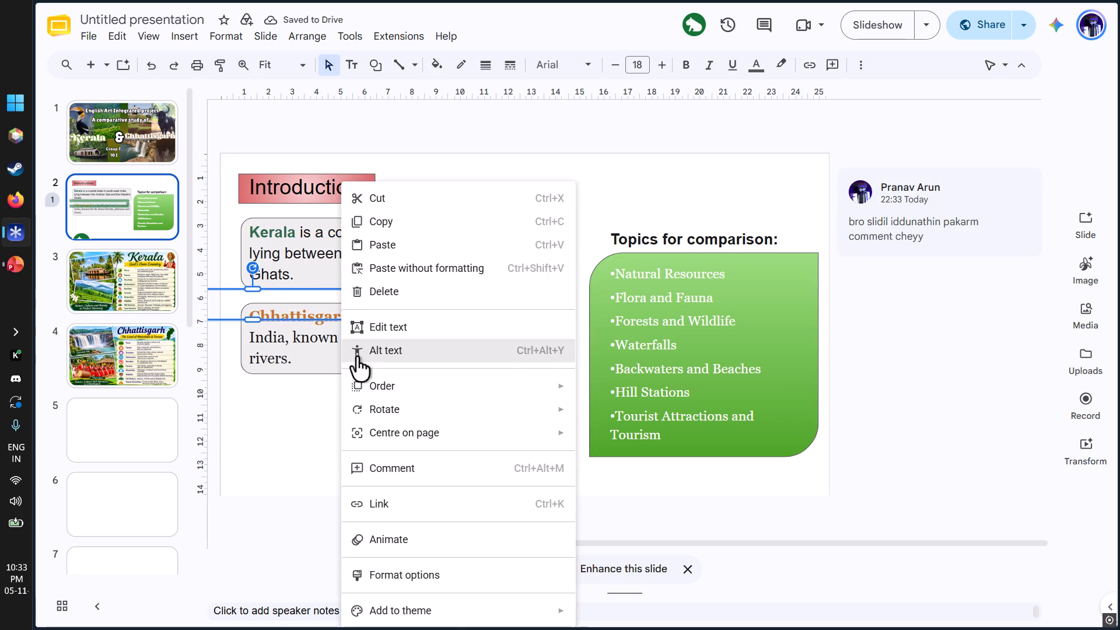
pyautogui.scroll(-5, 401, 460)
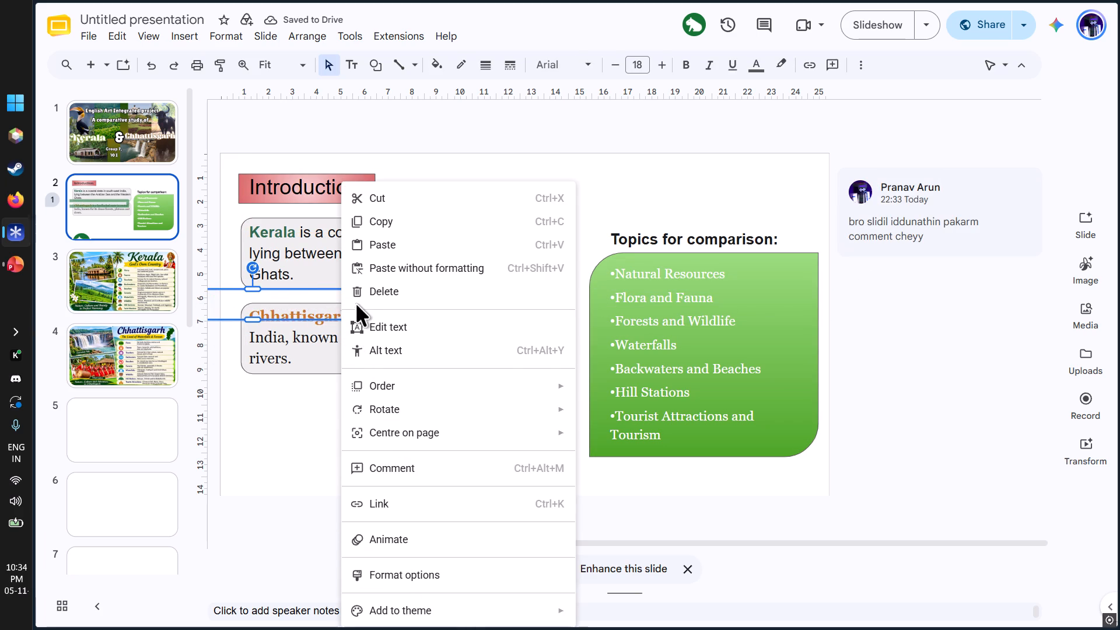
pyautogui.click(356, 304)
pyautogui.click(359, 292)
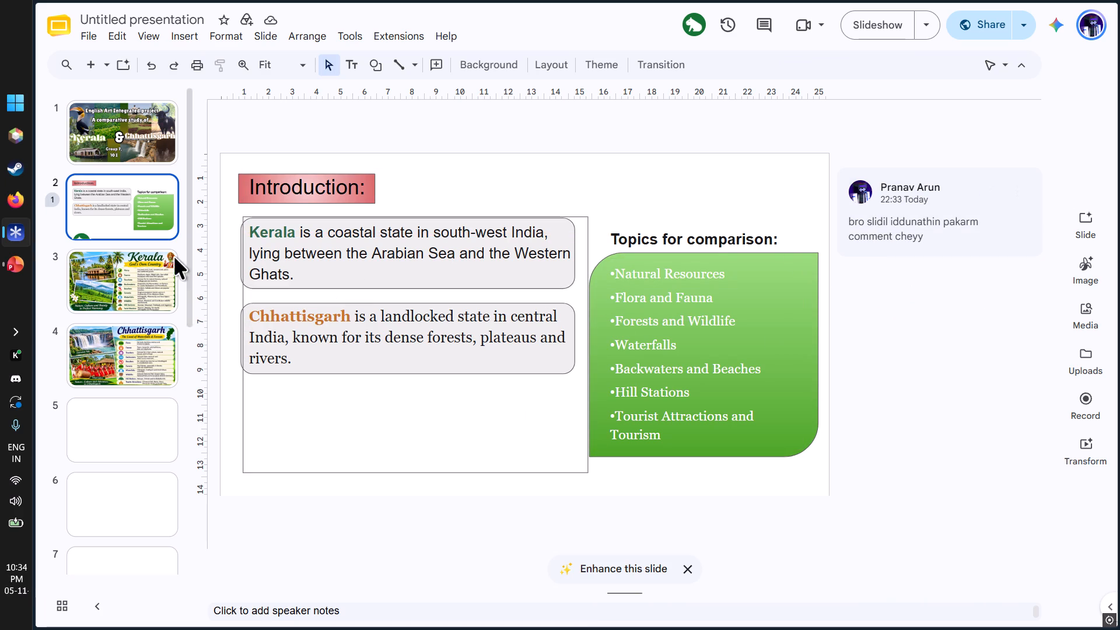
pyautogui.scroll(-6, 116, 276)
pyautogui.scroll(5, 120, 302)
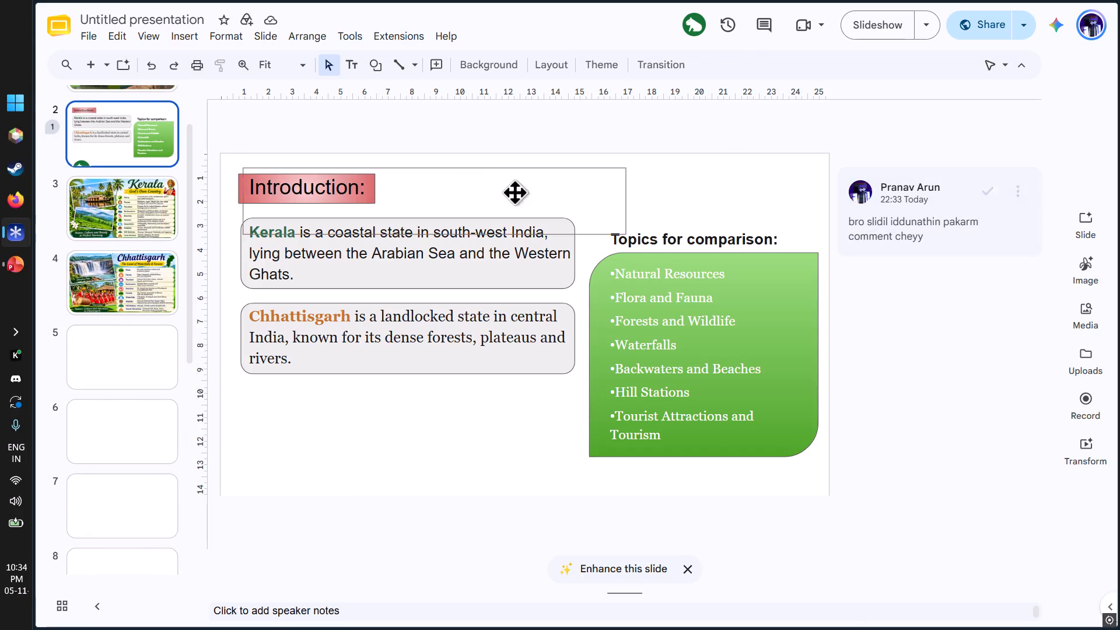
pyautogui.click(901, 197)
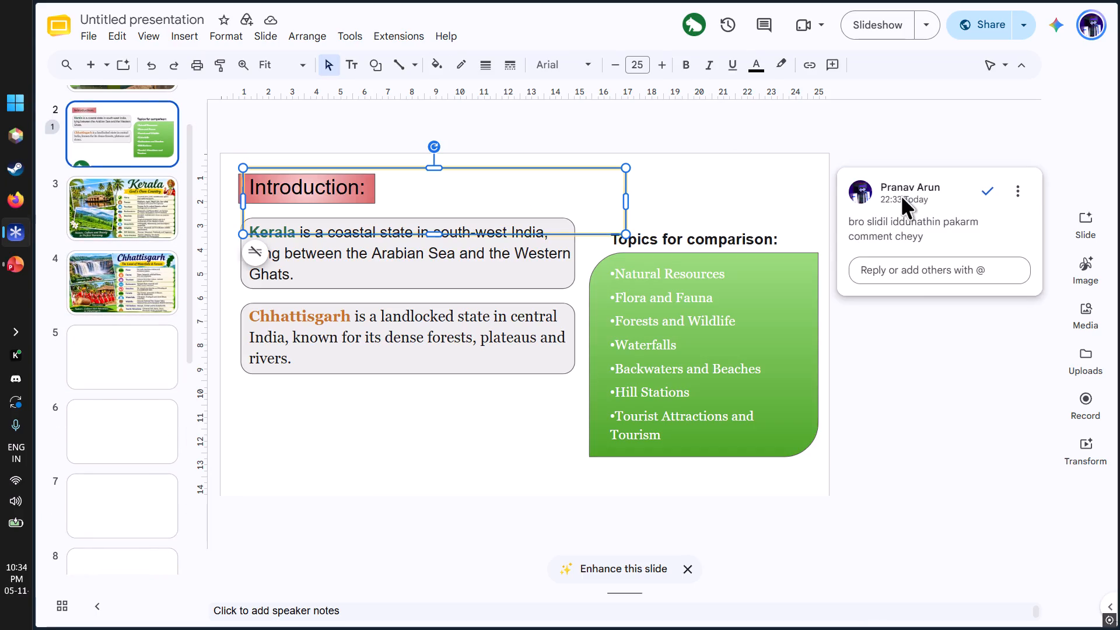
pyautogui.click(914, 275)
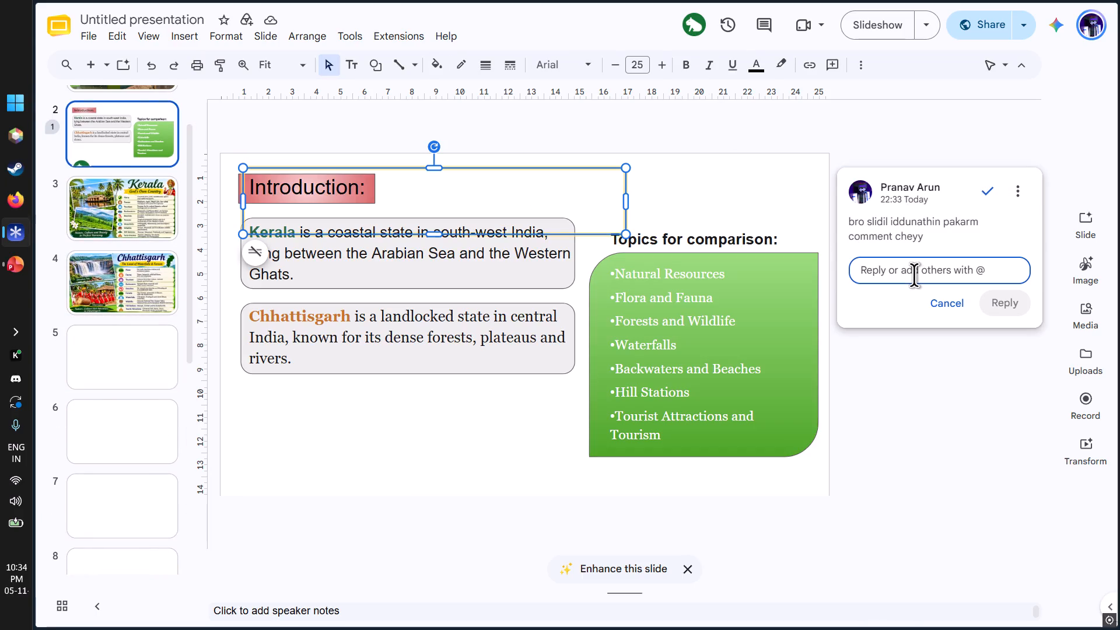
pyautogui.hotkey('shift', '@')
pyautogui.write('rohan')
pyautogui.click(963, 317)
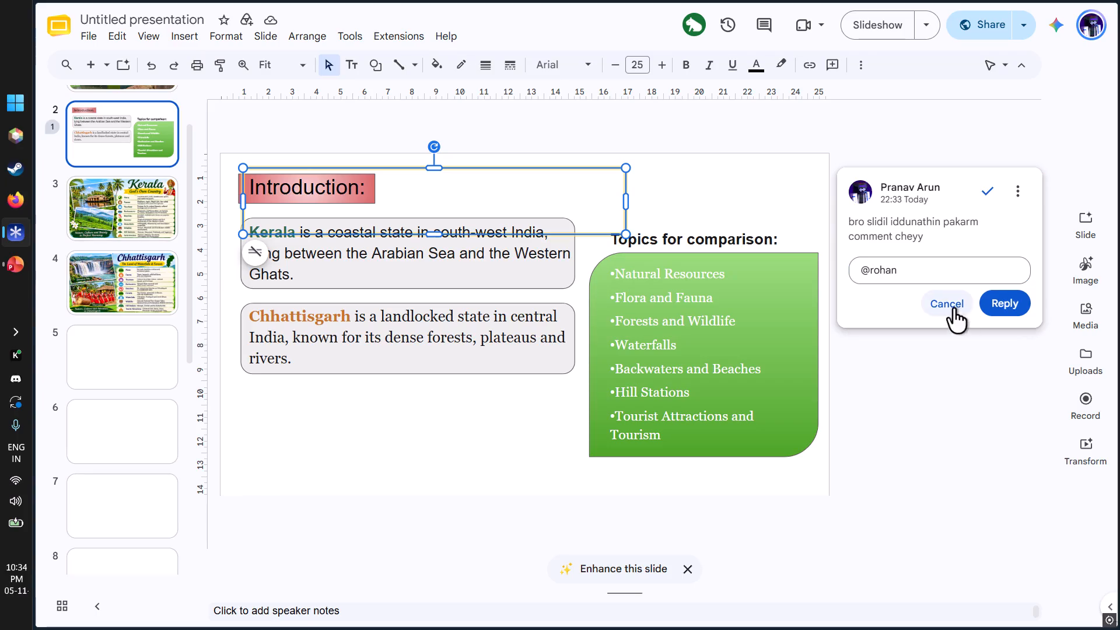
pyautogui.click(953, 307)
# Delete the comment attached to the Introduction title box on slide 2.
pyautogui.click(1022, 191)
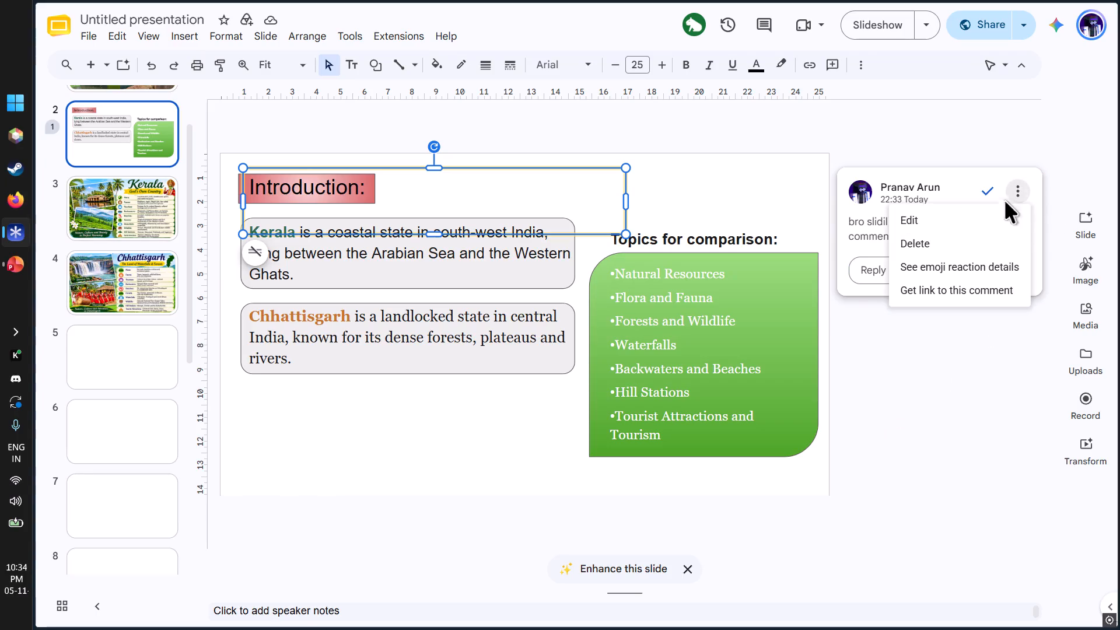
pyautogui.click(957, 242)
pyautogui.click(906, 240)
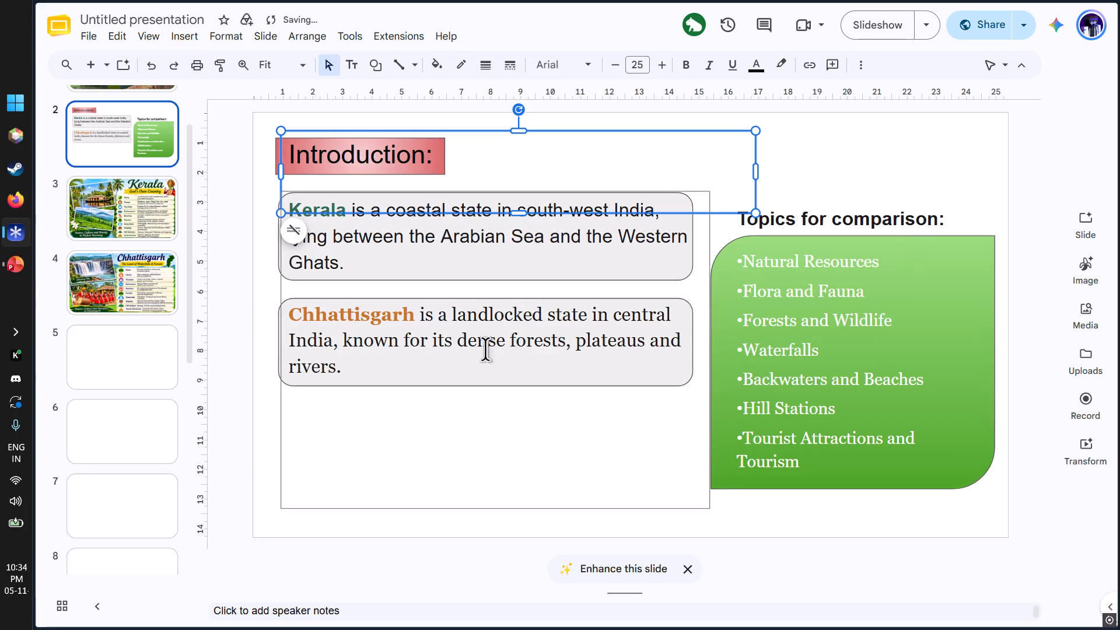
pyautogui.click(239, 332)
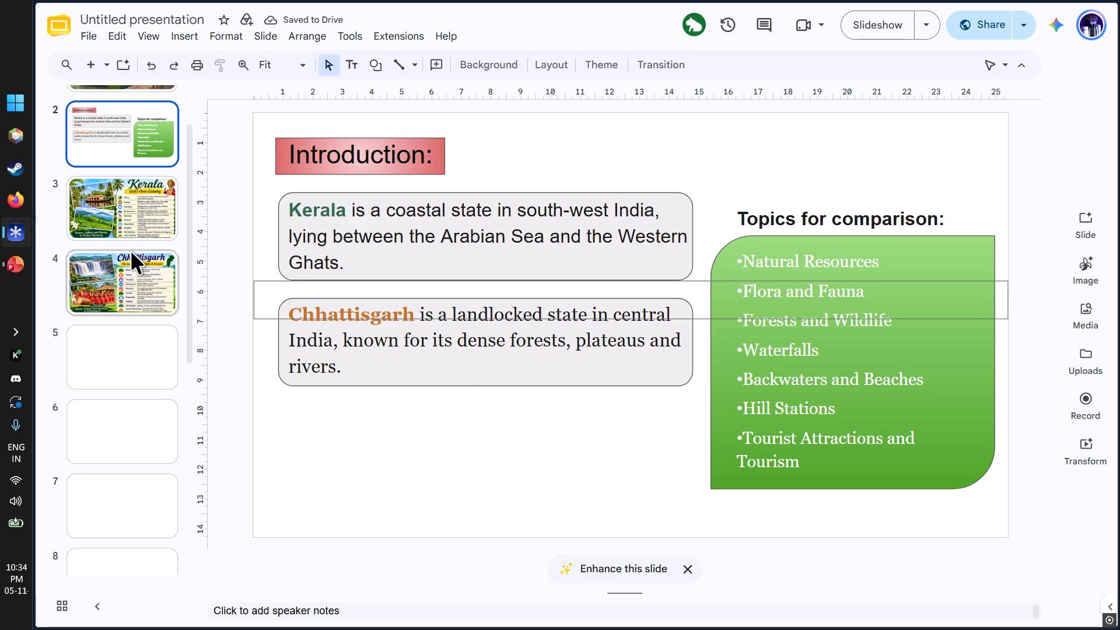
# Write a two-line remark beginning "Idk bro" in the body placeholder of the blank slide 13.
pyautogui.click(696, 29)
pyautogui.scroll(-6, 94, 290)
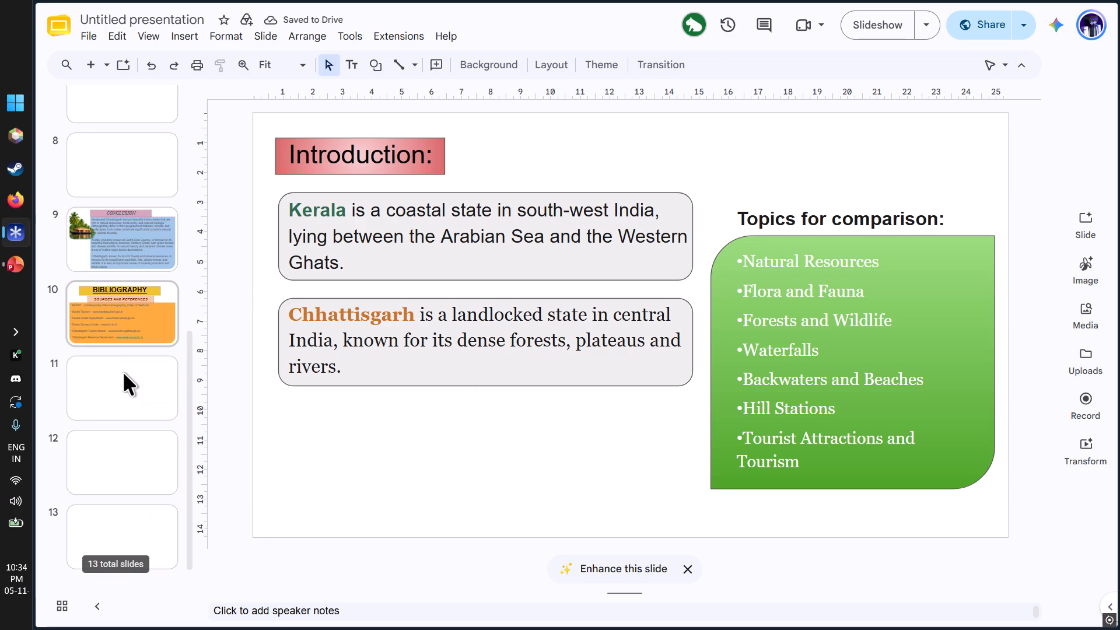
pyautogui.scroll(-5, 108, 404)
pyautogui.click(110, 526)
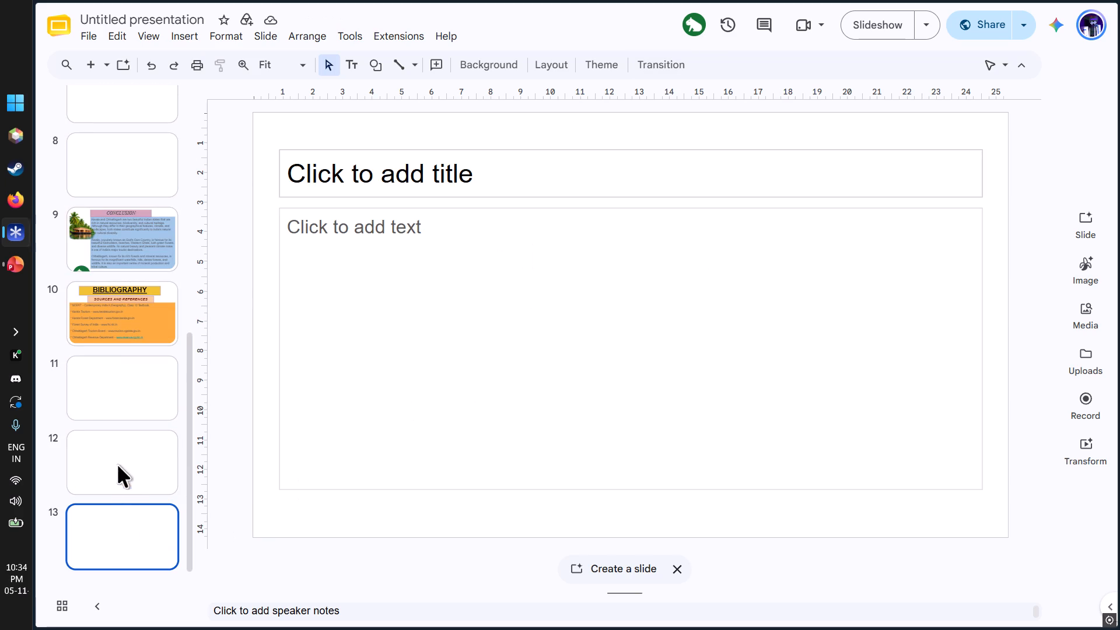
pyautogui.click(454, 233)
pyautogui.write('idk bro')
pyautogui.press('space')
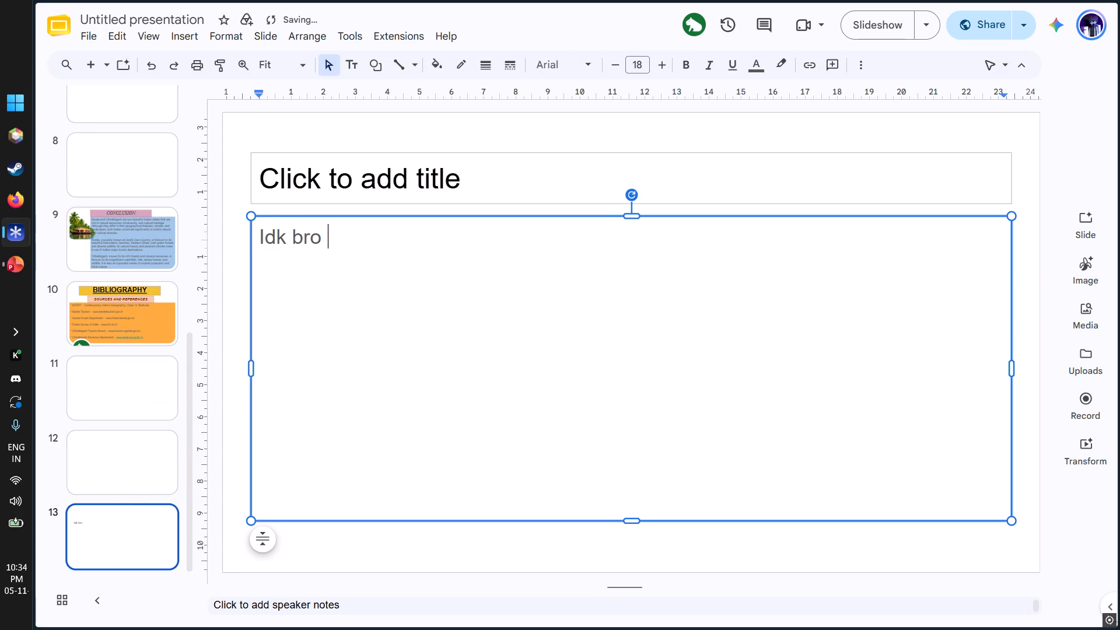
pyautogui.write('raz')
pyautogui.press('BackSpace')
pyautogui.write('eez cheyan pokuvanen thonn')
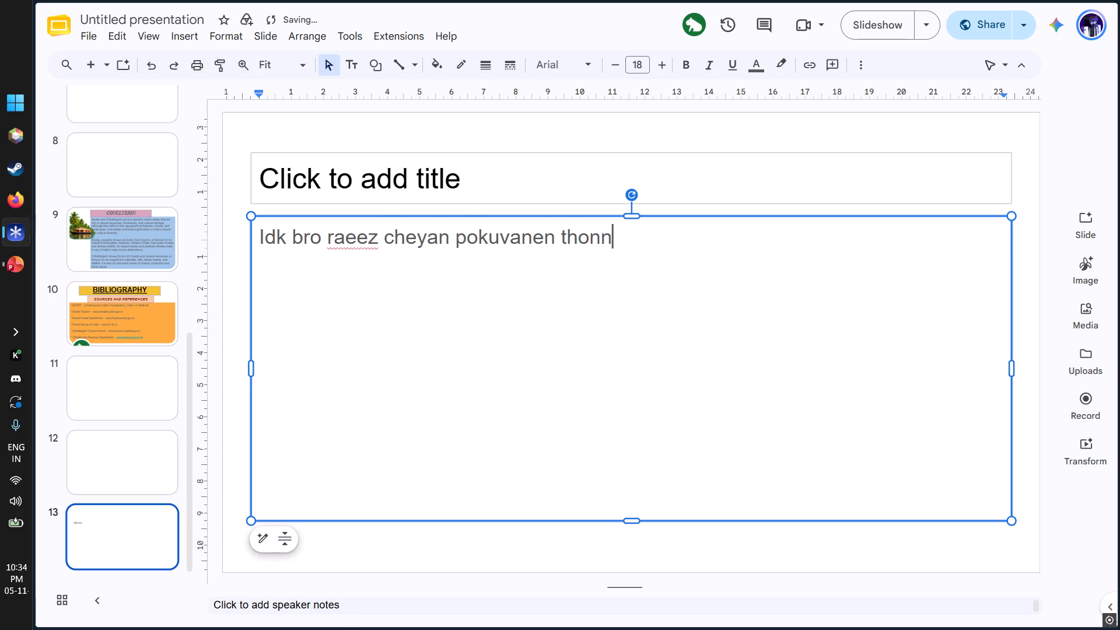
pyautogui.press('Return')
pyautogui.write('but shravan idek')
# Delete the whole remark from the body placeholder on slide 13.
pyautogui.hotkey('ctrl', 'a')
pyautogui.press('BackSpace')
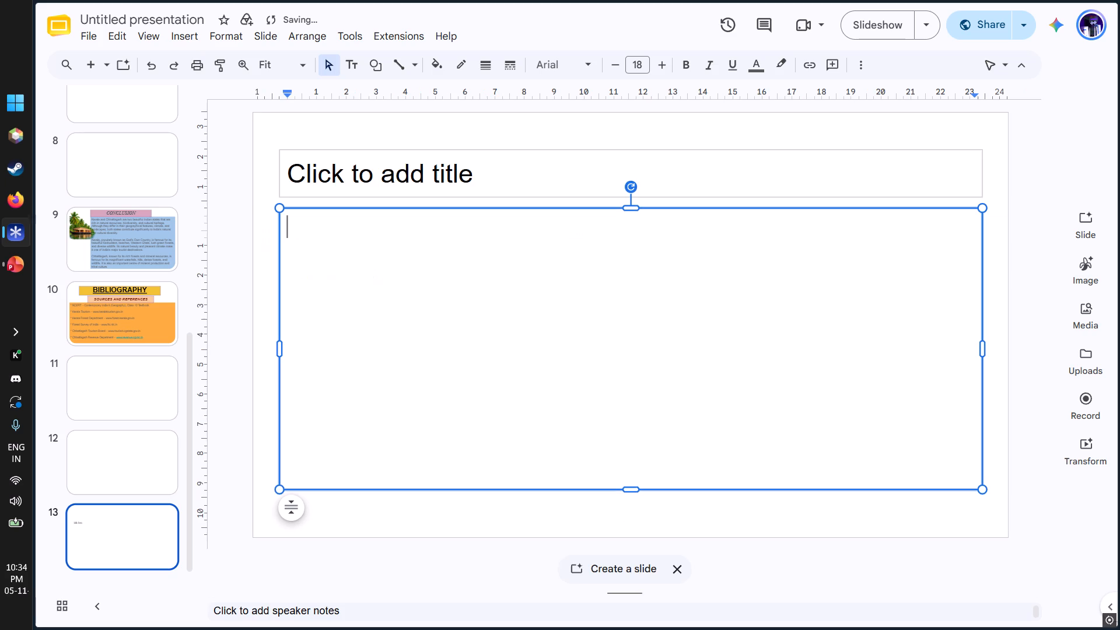
pyautogui.scroll(14, 70, 250)
pyautogui.click(121, 208)
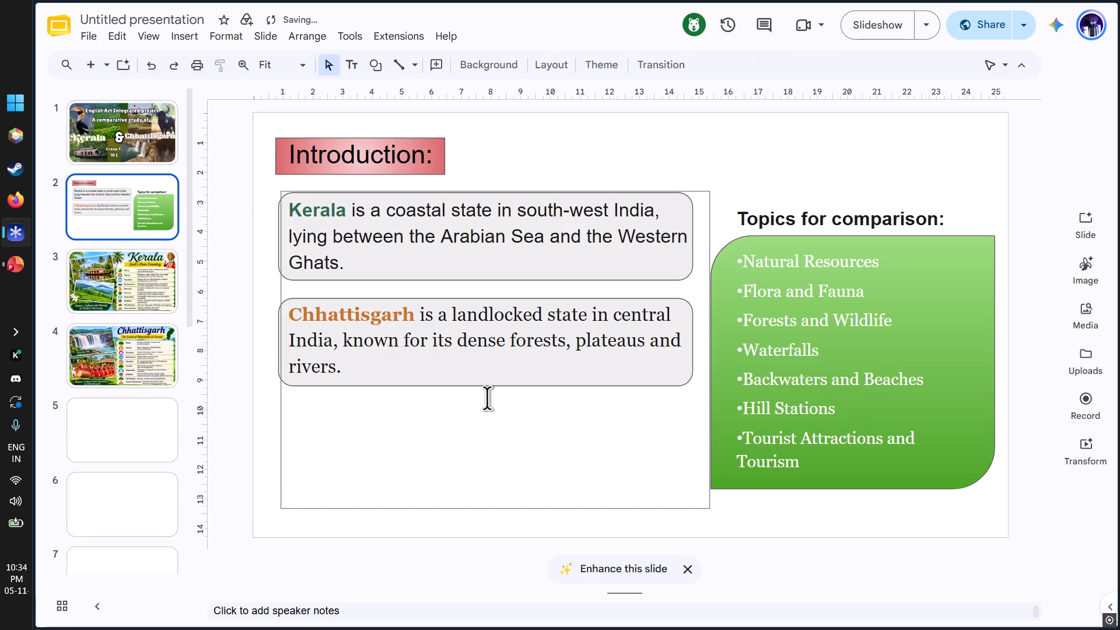
pyautogui.click(696, 26)
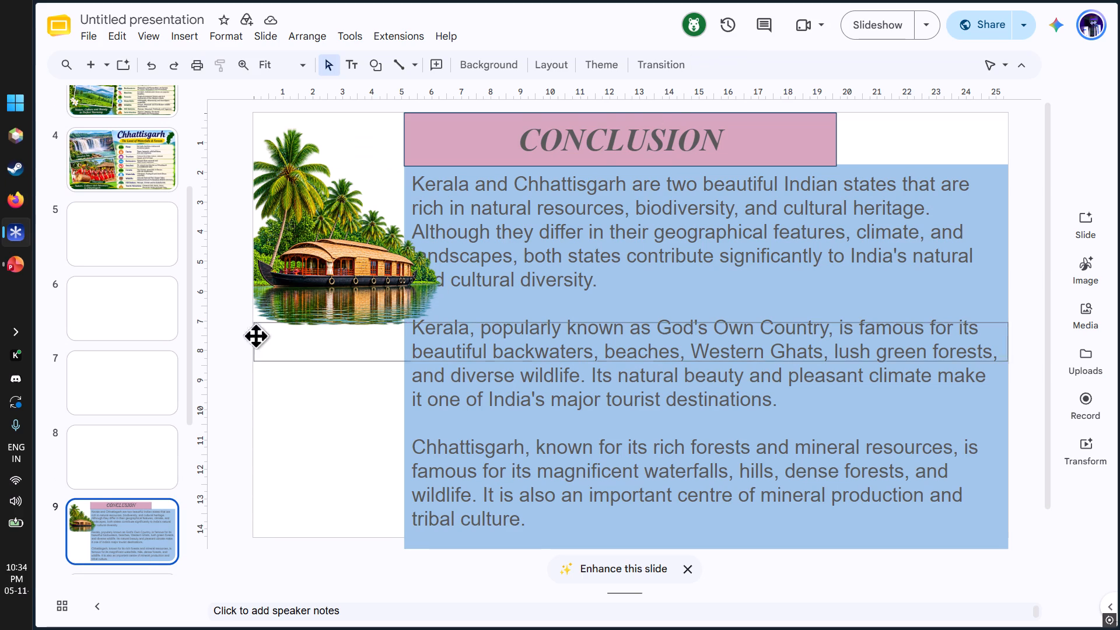
pyautogui.click(697, 26)
pyautogui.click(697, 26)
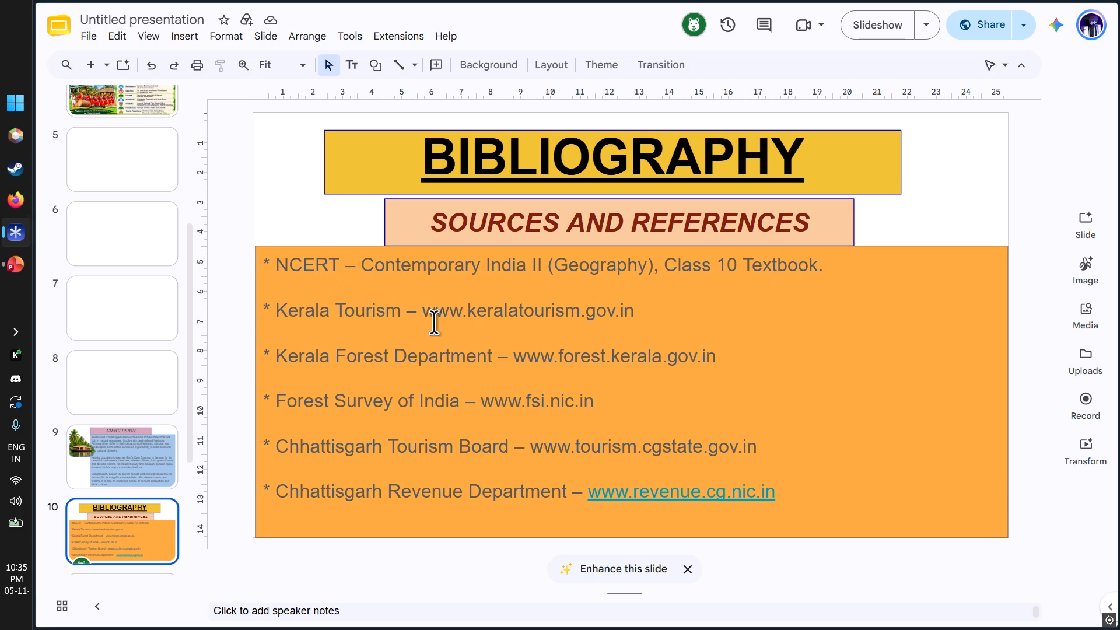
pyautogui.moveTo(421, 303); pyautogui.dragTo(639, 305)
pyautogui.rightClick(594, 306)
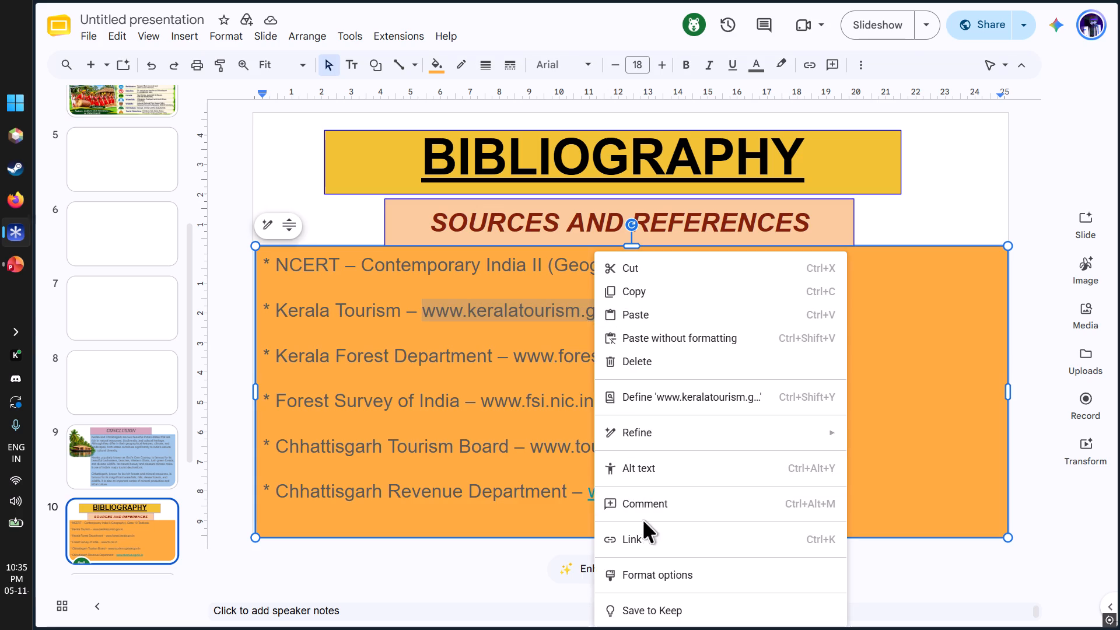
pyautogui.click(646, 529)
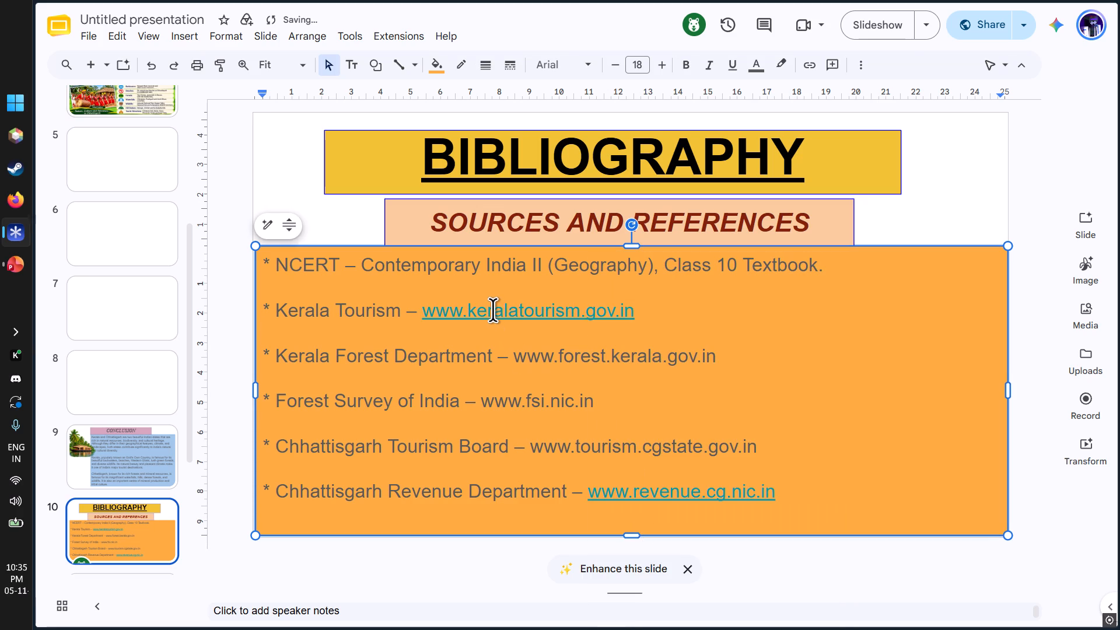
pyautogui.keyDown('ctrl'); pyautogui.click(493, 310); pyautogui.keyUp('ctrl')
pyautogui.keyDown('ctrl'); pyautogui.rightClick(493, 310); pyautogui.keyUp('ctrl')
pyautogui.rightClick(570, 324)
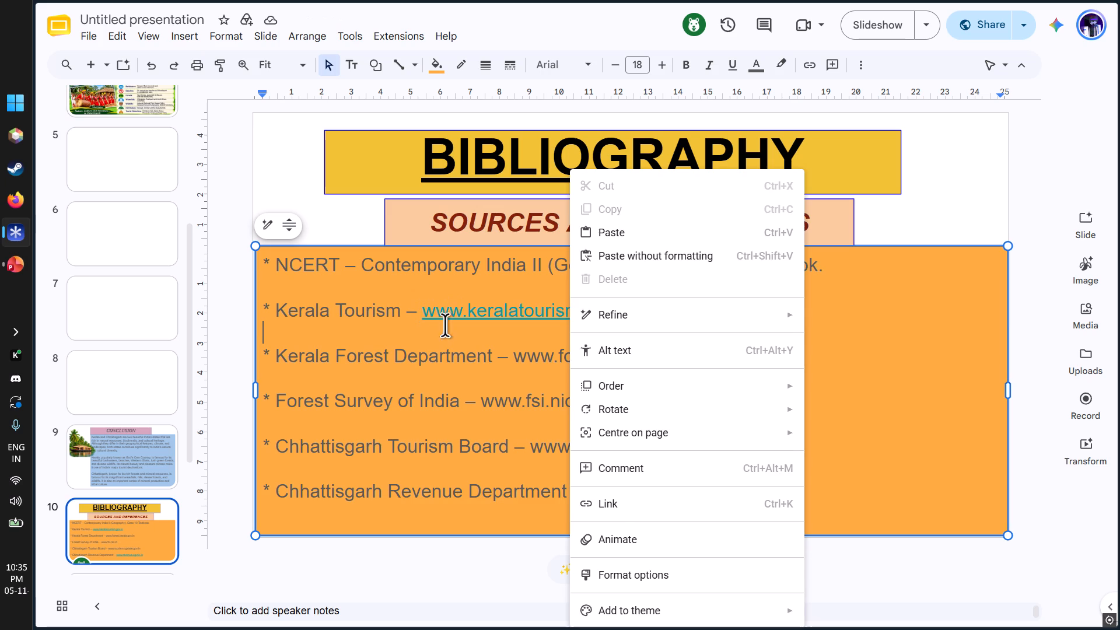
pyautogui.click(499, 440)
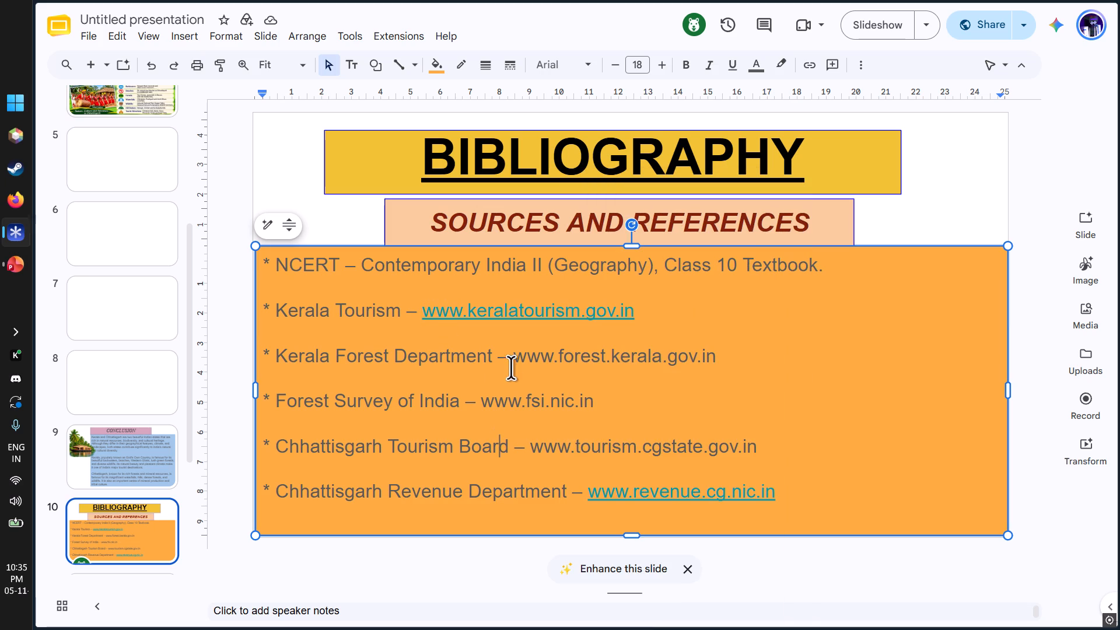
# Hyperlink the Kerala Forest Department, Forest Survey of India and Chhattisgarh Tourism Board web addresses on the Bibliography slide.
pyautogui.moveTo(513, 356); pyautogui.dragTo(721, 360)
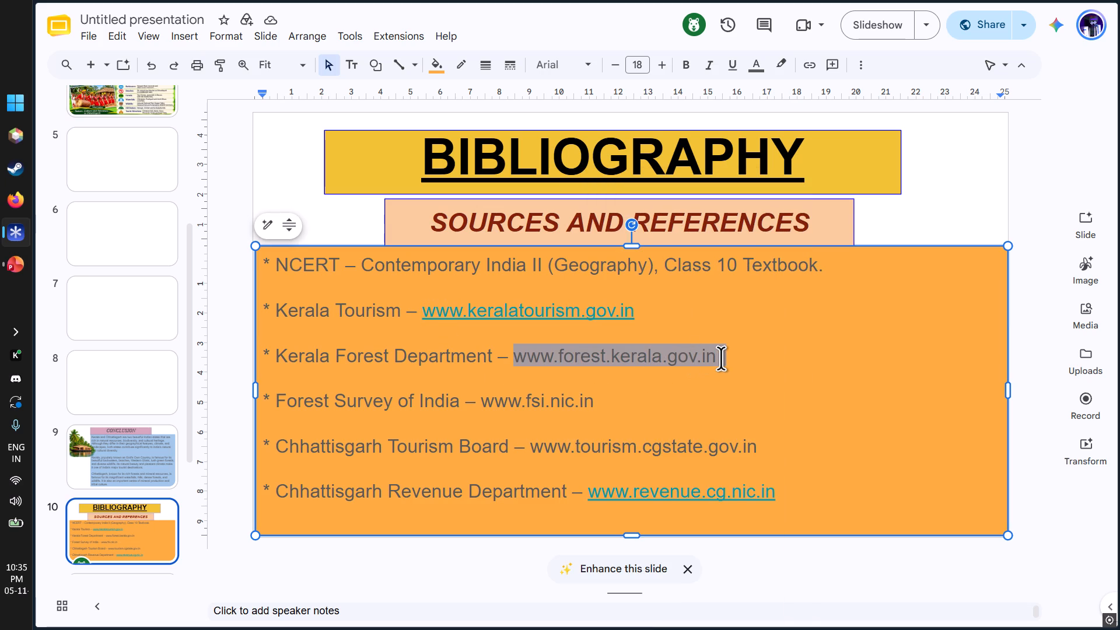
pyautogui.hotkey('ctrl', 'k')
pyautogui.moveTo(483, 405); pyautogui.dragTo(640, 402)
pyautogui.hotkey('ctrl', 'k')
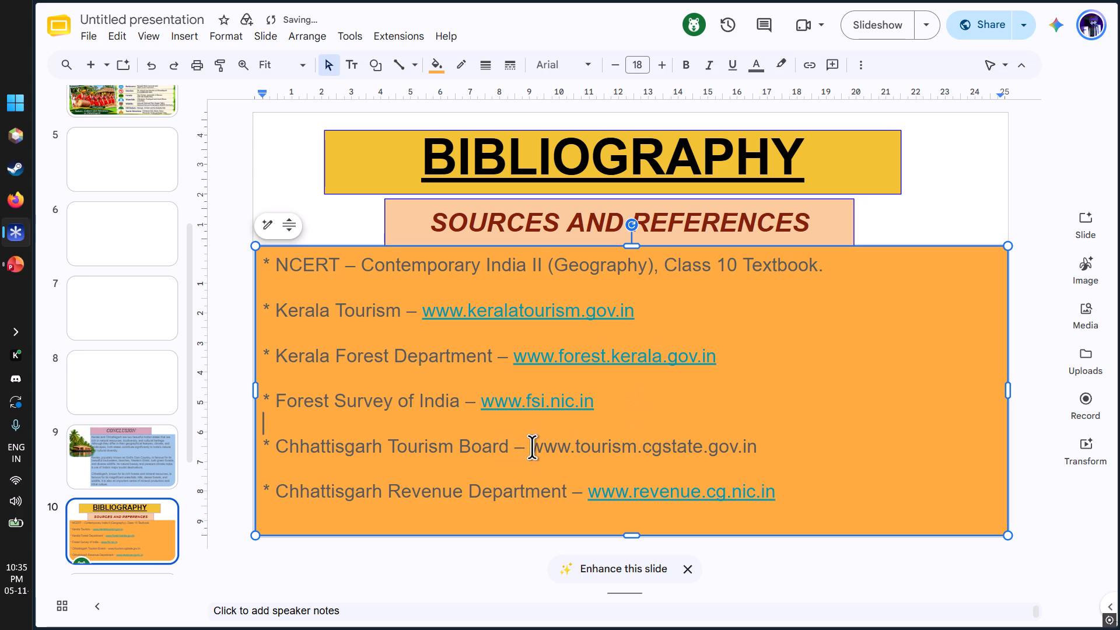
pyautogui.moveTo(532, 447); pyautogui.dragTo(798, 442)
pyautogui.scroll(1, 733, 447)
pyautogui.hotkey('ctrl', 'k')
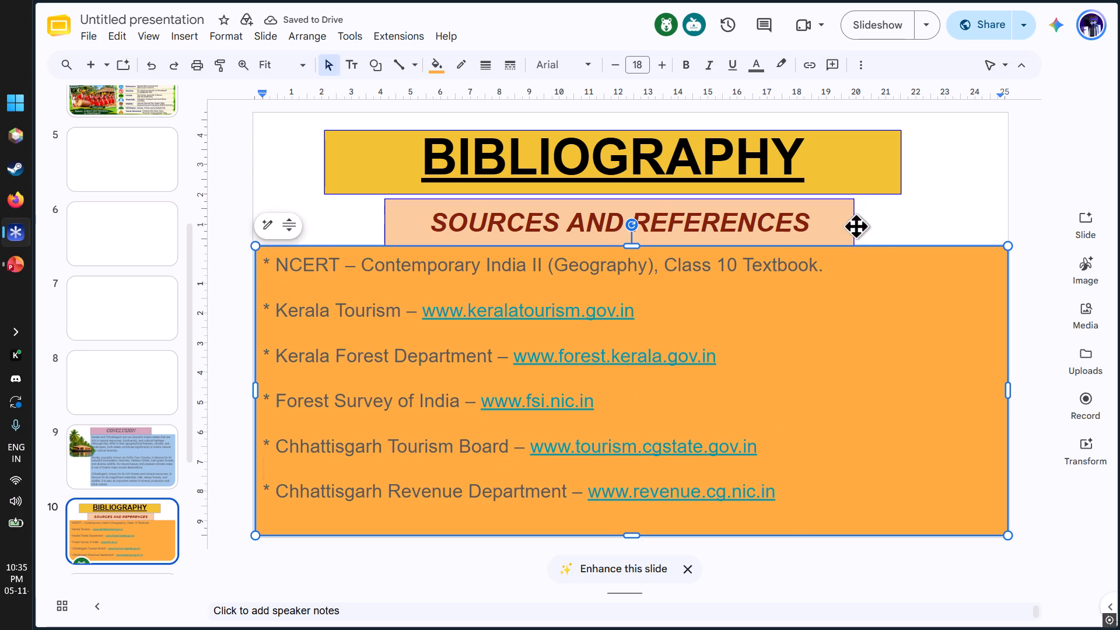
# Move the orange references box down slightly to leave a small gap below the "SOURCES AND REFERENCES" box.
pyautogui.moveTo(629, 244); pyautogui.dragTo(629, 252)
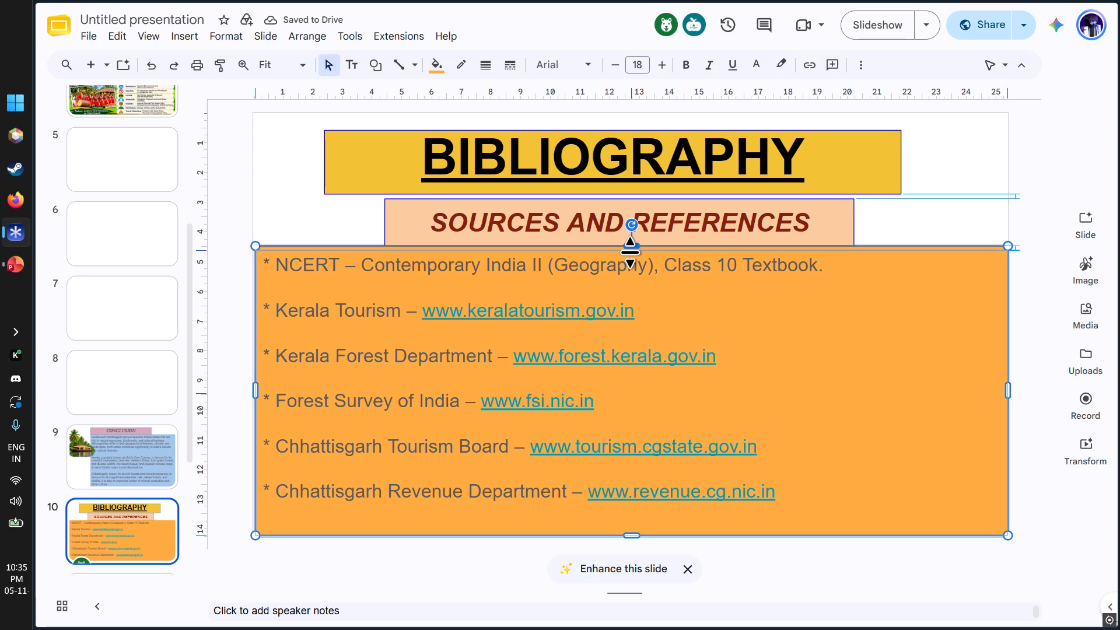
pyautogui.moveTo(629, 252); pyautogui.dragTo(629, 253)
pyautogui.click(958, 236)
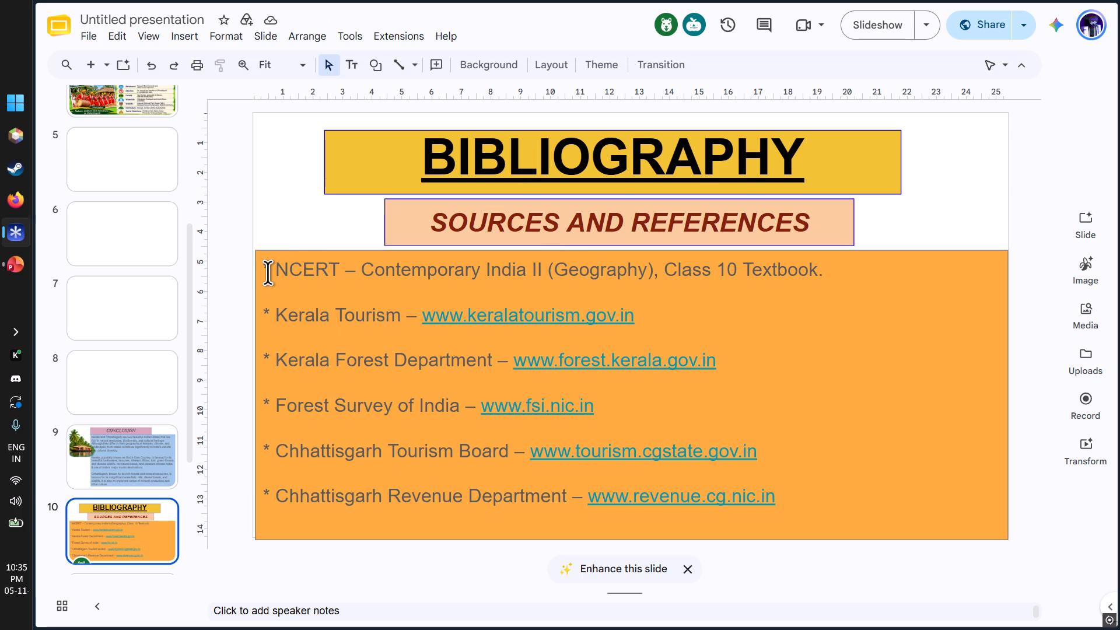
# Colour all the text in the orange references box black, from the NCERT line through the Chhattisgarh Revenue Department line.
pyautogui.moveTo(262, 268); pyautogui.dragTo(436, 475)
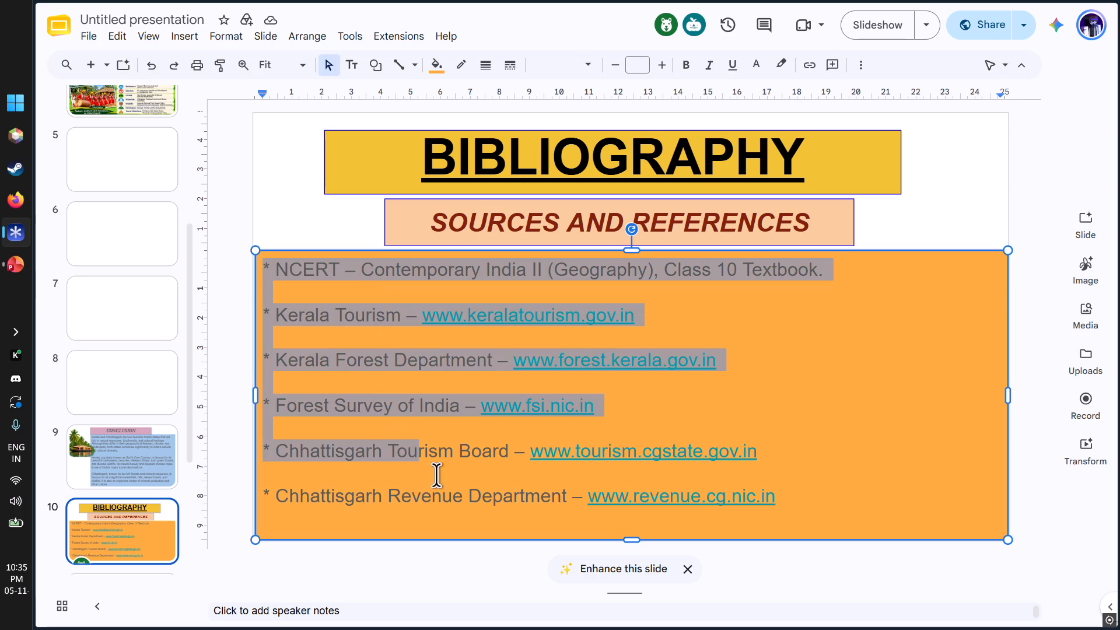
pyautogui.moveTo(436, 475); pyautogui.dragTo(829, 499)
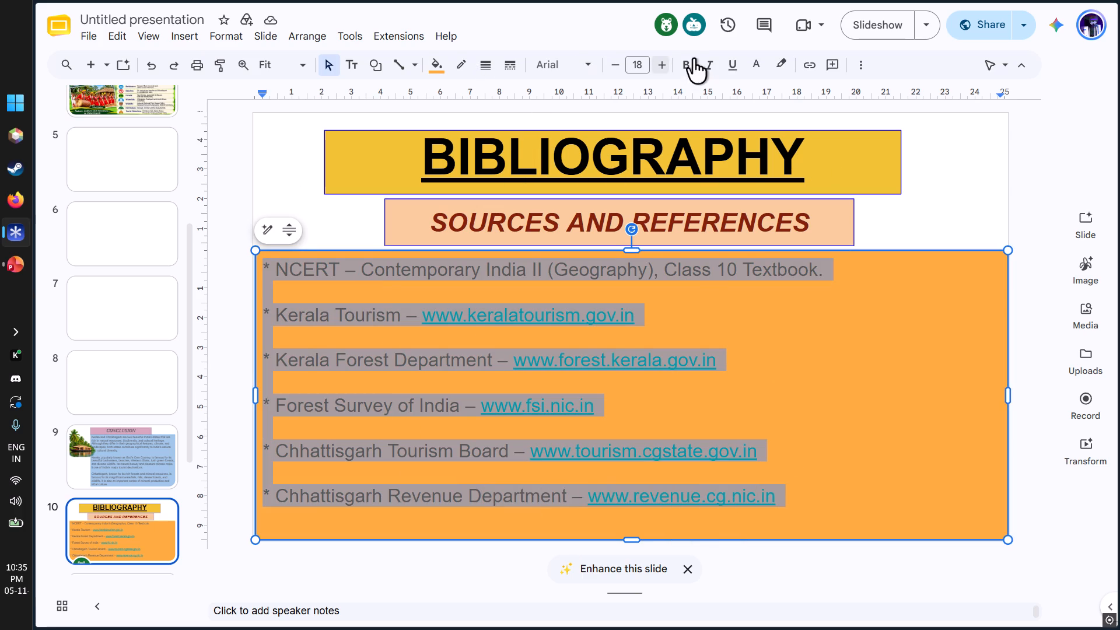
pyautogui.click(754, 61)
pyautogui.click(758, 112)
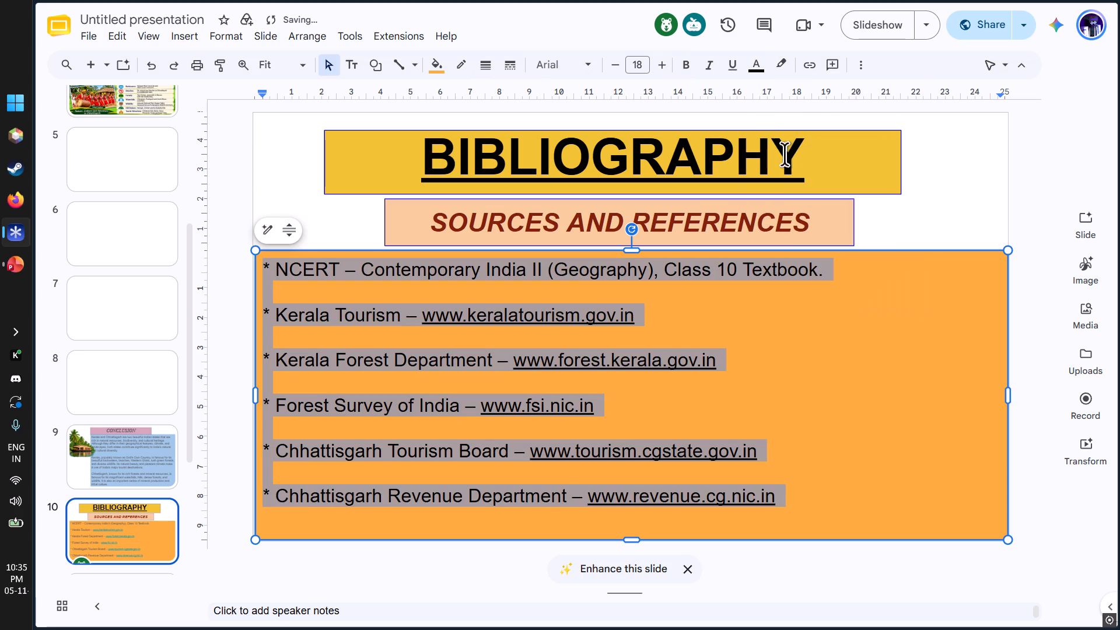
pyautogui.click(837, 382)
# Select all five web addresses in the references box together and colour them the theme's light blue.
pyautogui.moveTo(423, 316); pyautogui.dragTo(616, 313)
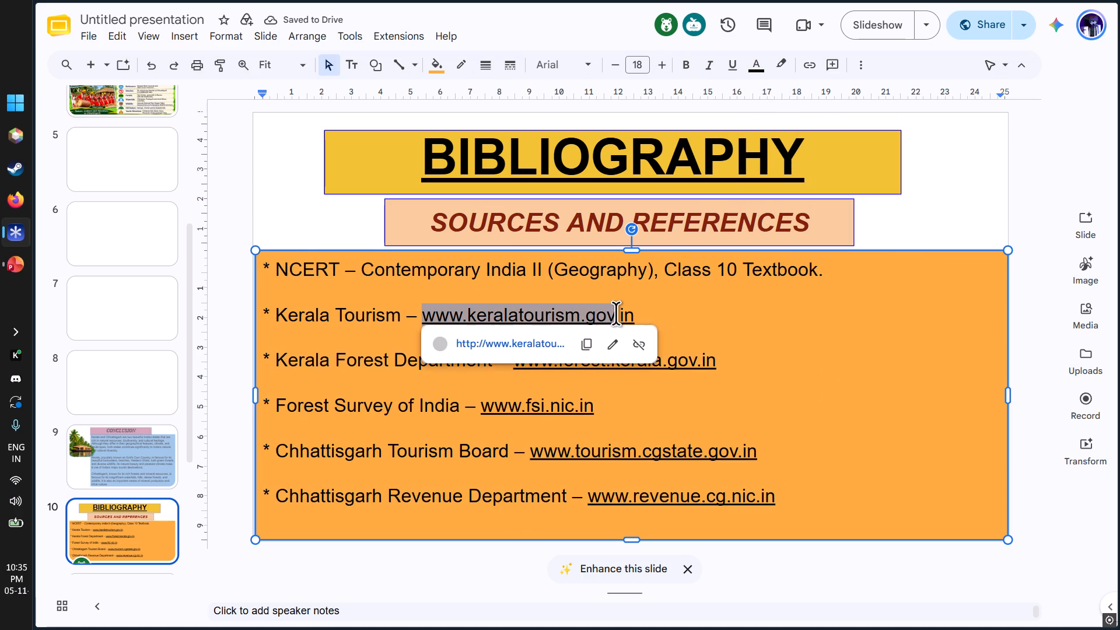
pyautogui.moveTo(616, 313); pyautogui.dragTo(639, 311)
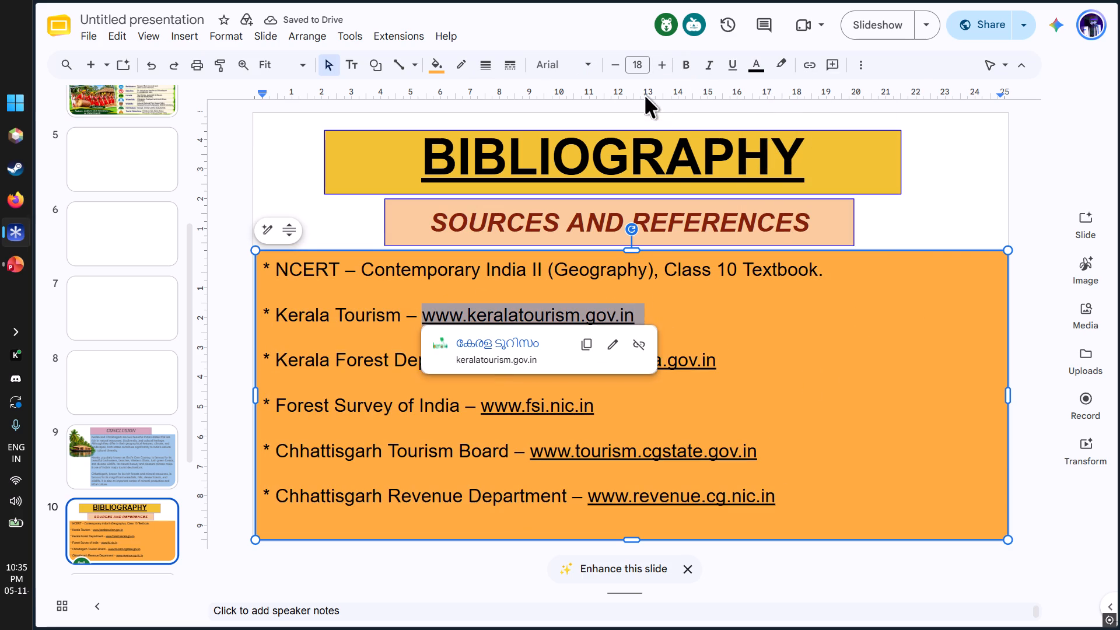
pyautogui.keyDown('ctrl'); pyautogui.moveTo(731, 371); pyautogui.dragTo(723, 370); pyautogui.keyUp('ctrl')
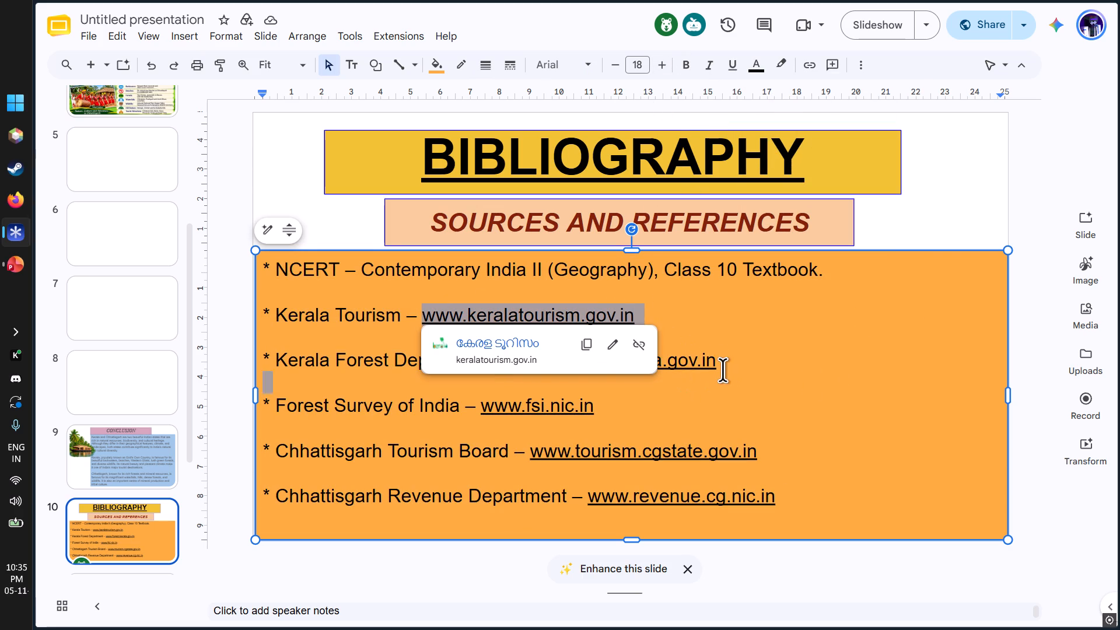
pyautogui.keyDown('ctrl'); pyautogui.moveTo(723, 370); pyautogui.dragTo(499, 357); pyautogui.keyUp('ctrl')
pyautogui.keyDown('ctrl'); pyautogui.moveTo(481, 410); pyautogui.dragTo(603, 410); pyautogui.keyUp('ctrl')
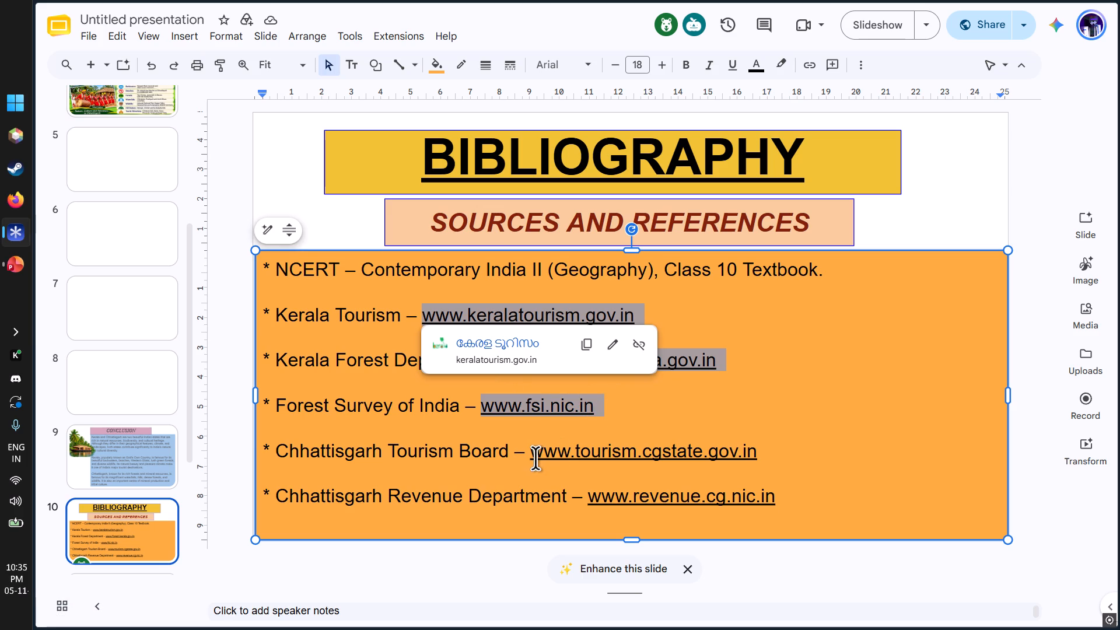
pyautogui.keyDown('ctrl'); pyautogui.moveTo(530, 456); pyautogui.dragTo(786, 456); pyautogui.keyUp('ctrl')
pyautogui.keyDown('ctrl'); pyautogui.moveTo(587, 500); pyautogui.dragTo(761, 504); pyautogui.keyUp('ctrl')
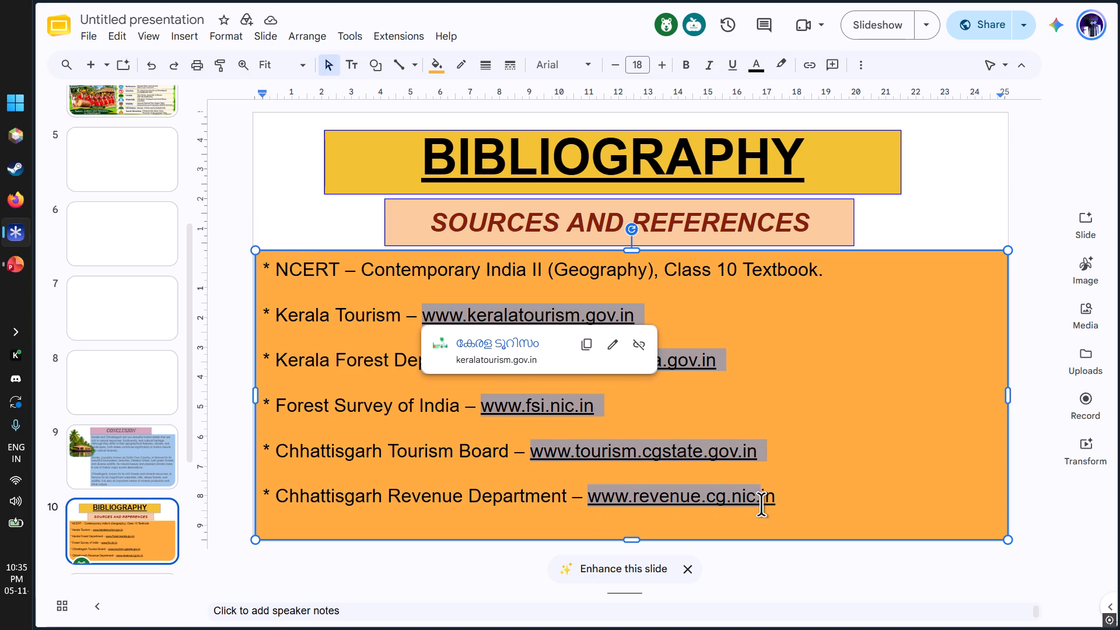
pyautogui.keyDown('ctrl'); pyautogui.moveTo(761, 504); pyautogui.dragTo(782, 502); pyautogui.keyUp('ctrl')
pyautogui.click(757, 64)
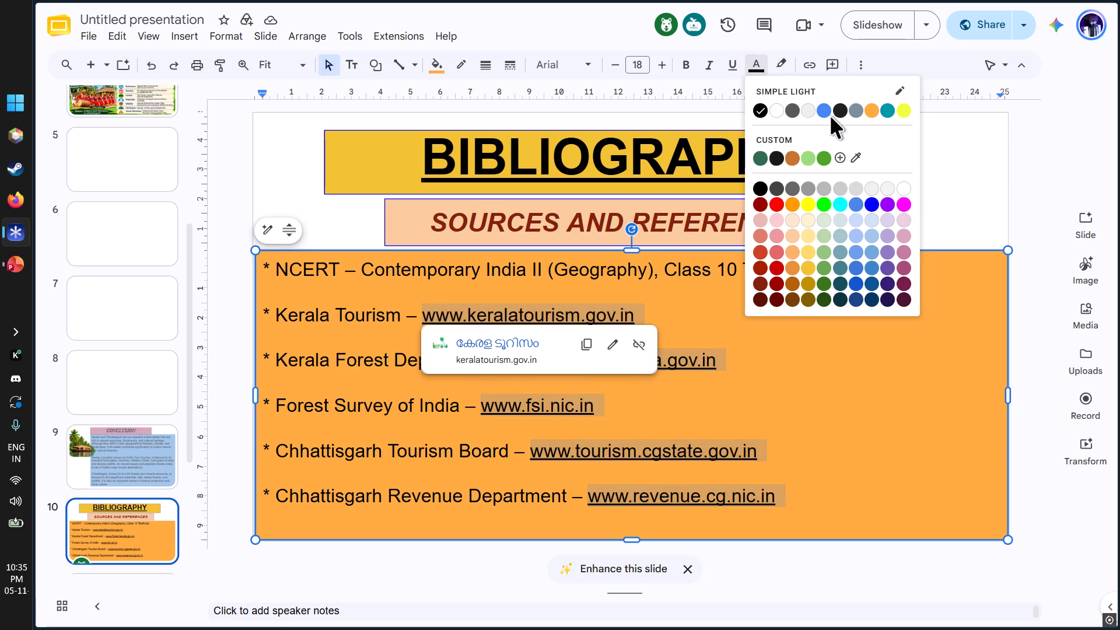
pyautogui.click(827, 110)
pyautogui.click(877, 403)
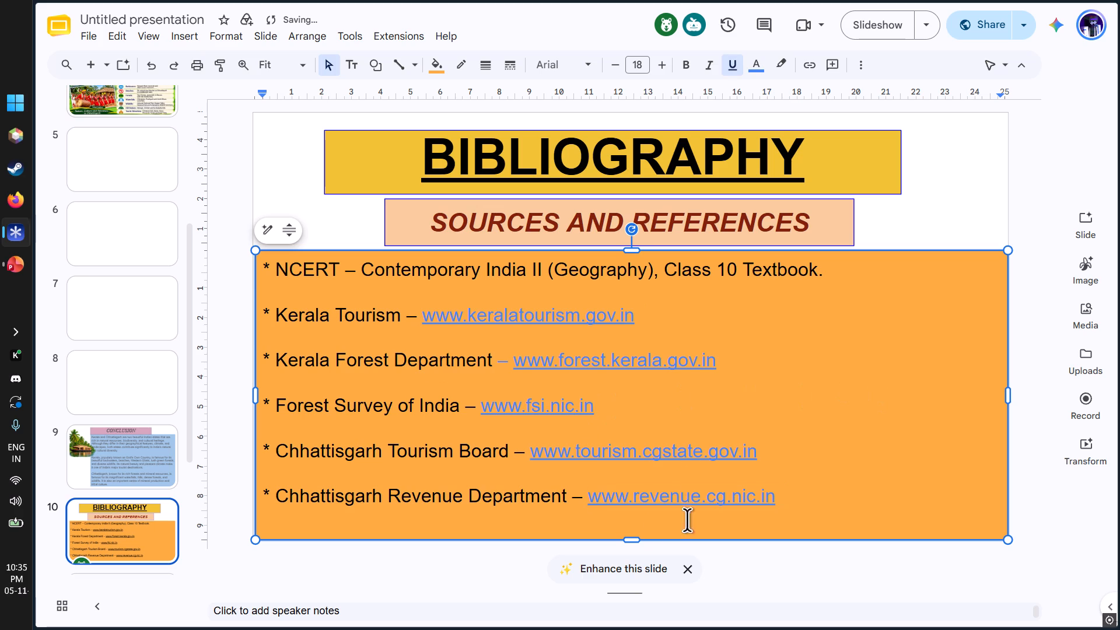
pyautogui.click(908, 202)
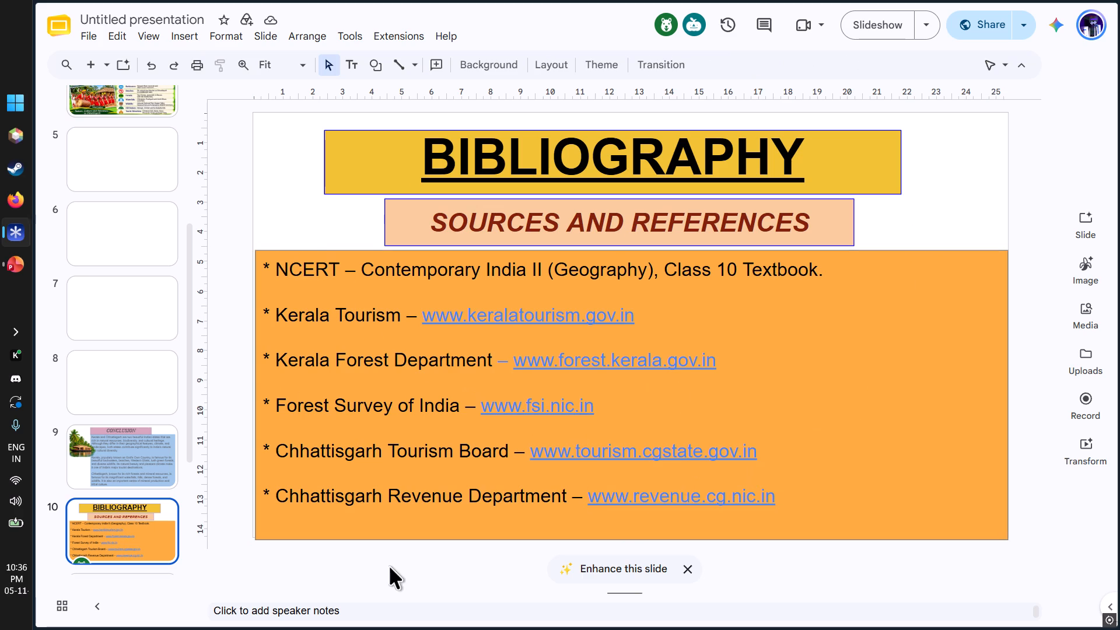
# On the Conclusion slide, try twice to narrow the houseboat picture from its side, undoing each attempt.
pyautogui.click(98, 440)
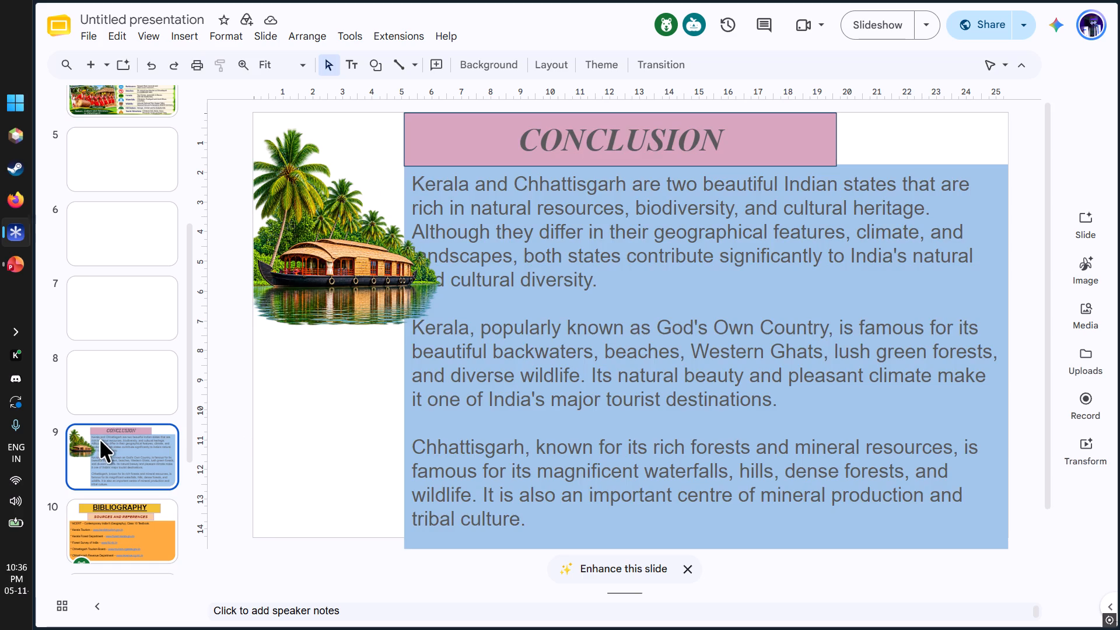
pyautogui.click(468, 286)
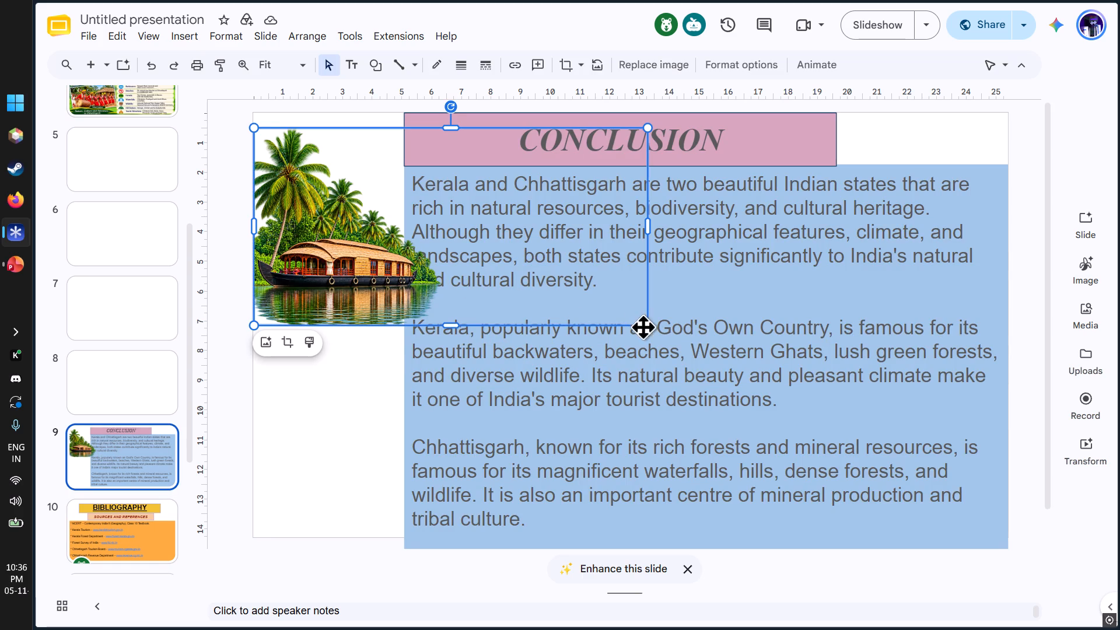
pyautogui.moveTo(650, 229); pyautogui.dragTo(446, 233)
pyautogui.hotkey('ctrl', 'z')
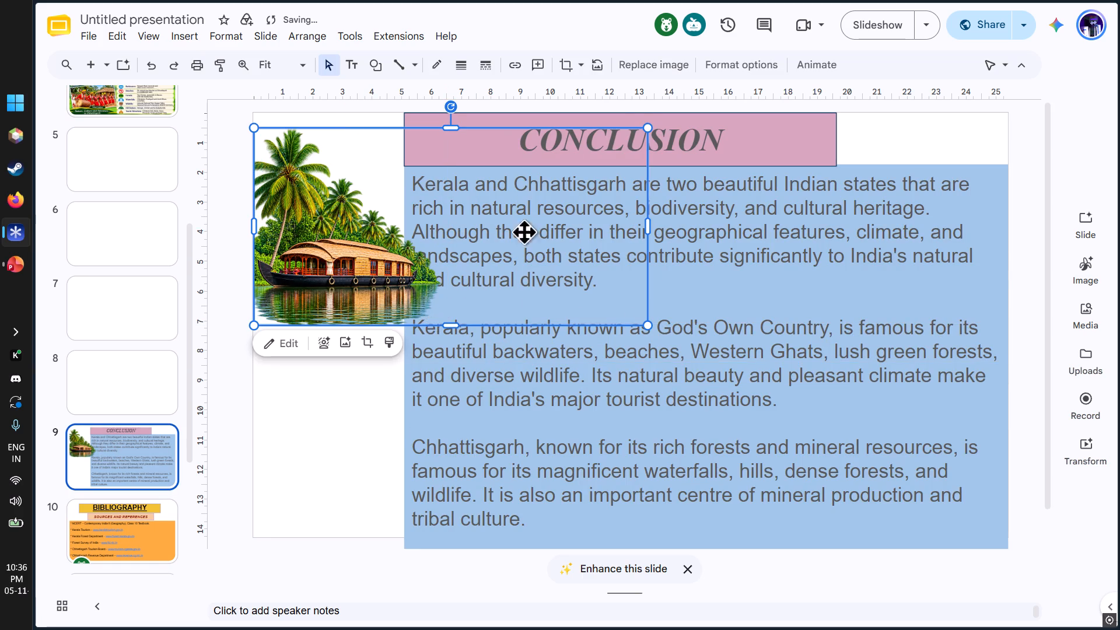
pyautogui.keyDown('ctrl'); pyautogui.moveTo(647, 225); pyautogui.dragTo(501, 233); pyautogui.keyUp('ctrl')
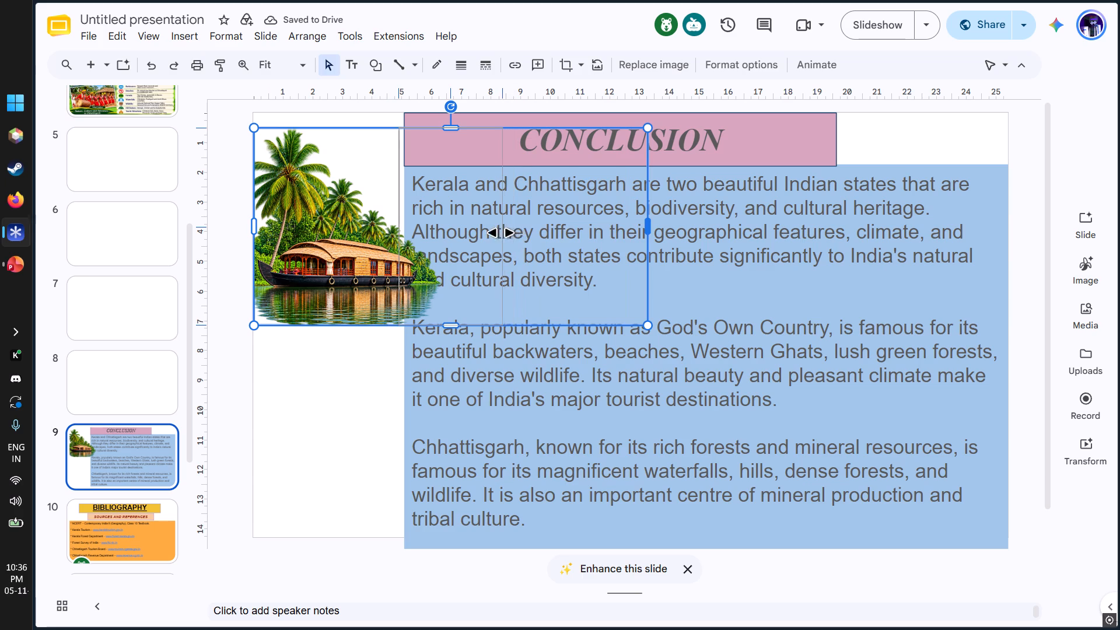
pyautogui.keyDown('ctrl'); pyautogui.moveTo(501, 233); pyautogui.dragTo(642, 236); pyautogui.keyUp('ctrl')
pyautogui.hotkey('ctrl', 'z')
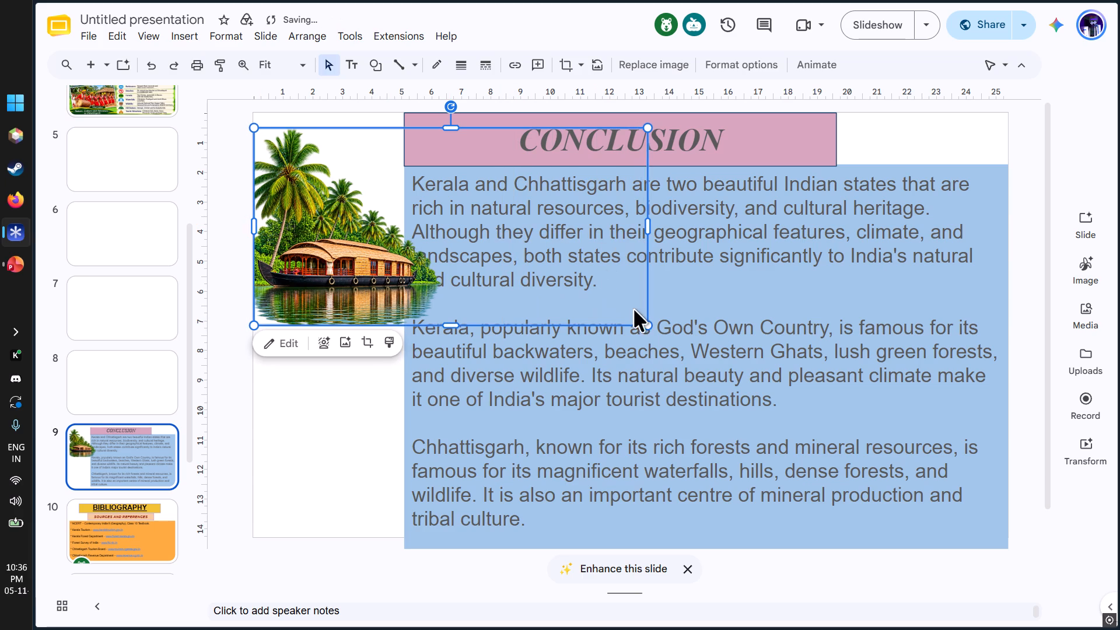
# Crop away the empty area beside the houseboat on the Conclusion slide so the picture's frame ends near the boat.
pyautogui.click(372, 349)
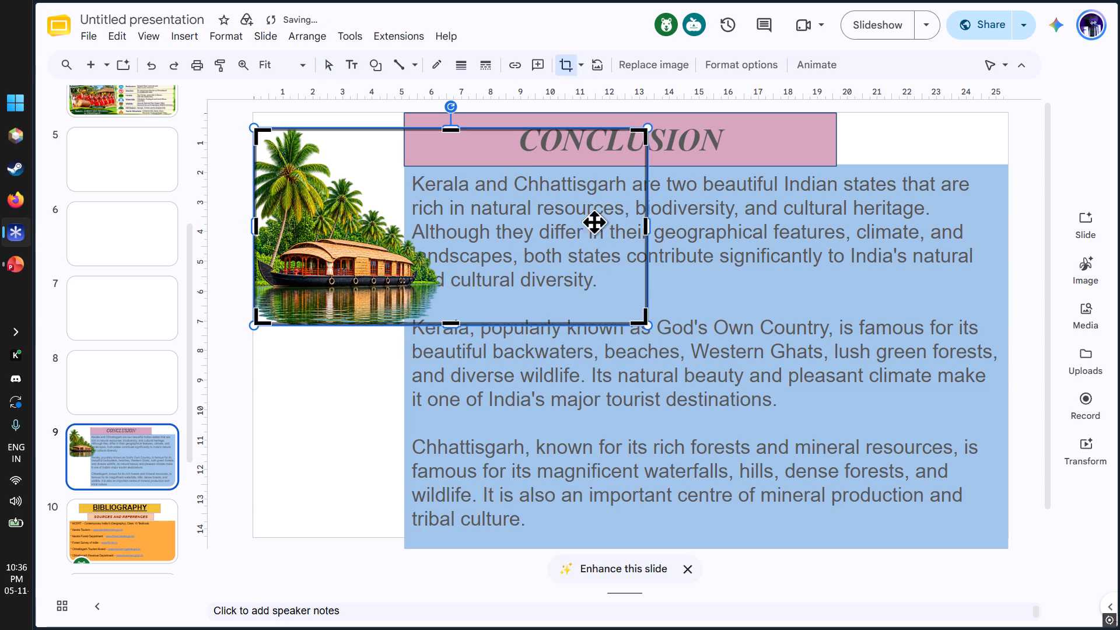
pyautogui.moveTo(646, 226); pyautogui.dragTo(477, 235)
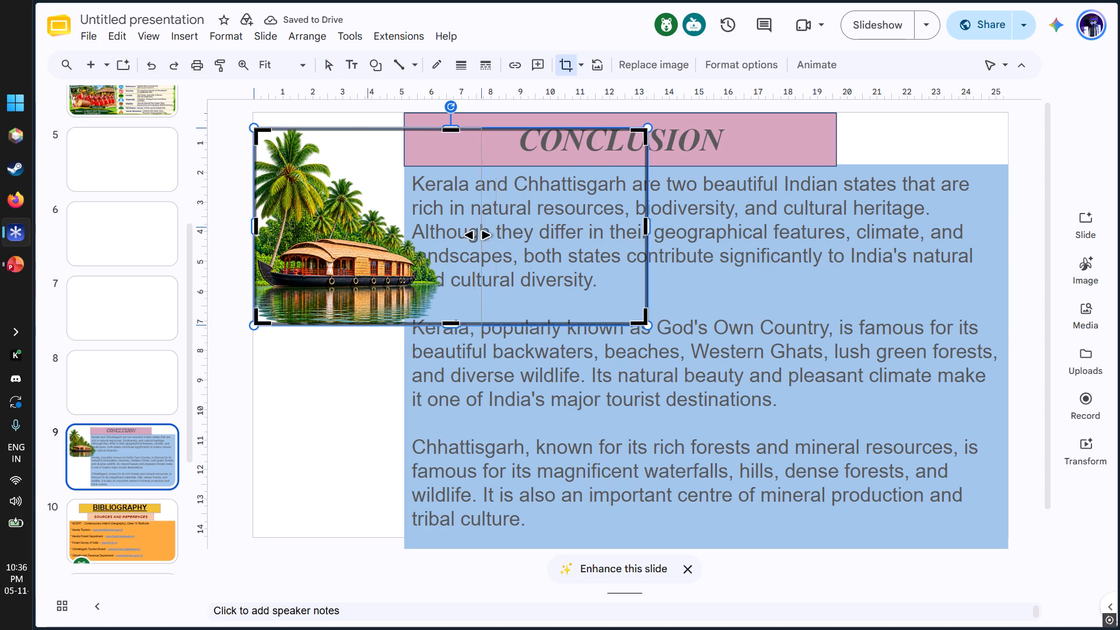
pyautogui.moveTo(477, 235); pyautogui.dragTo(471, 236)
pyautogui.click(467, 315)
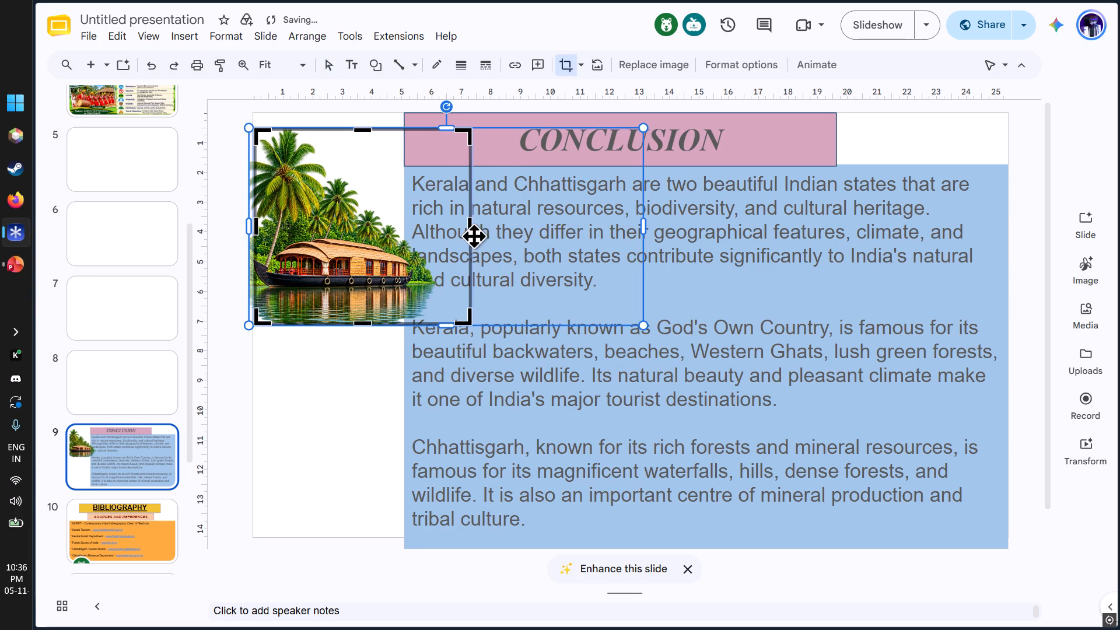
pyautogui.moveTo(468, 231); pyautogui.dragTo(446, 232)
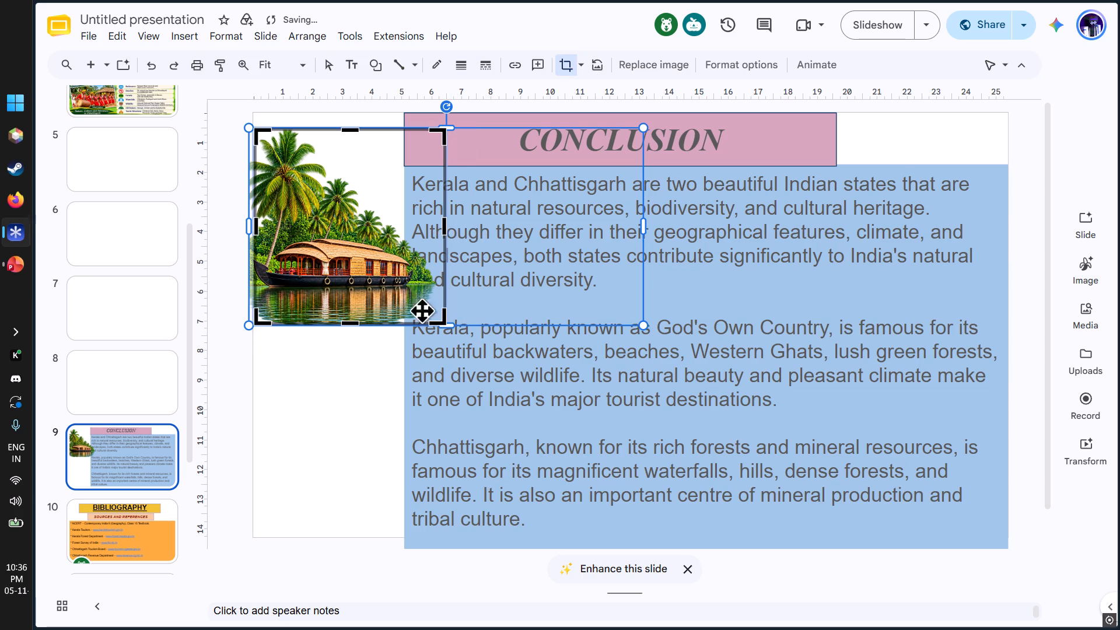
pyautogui.click(565, 68)
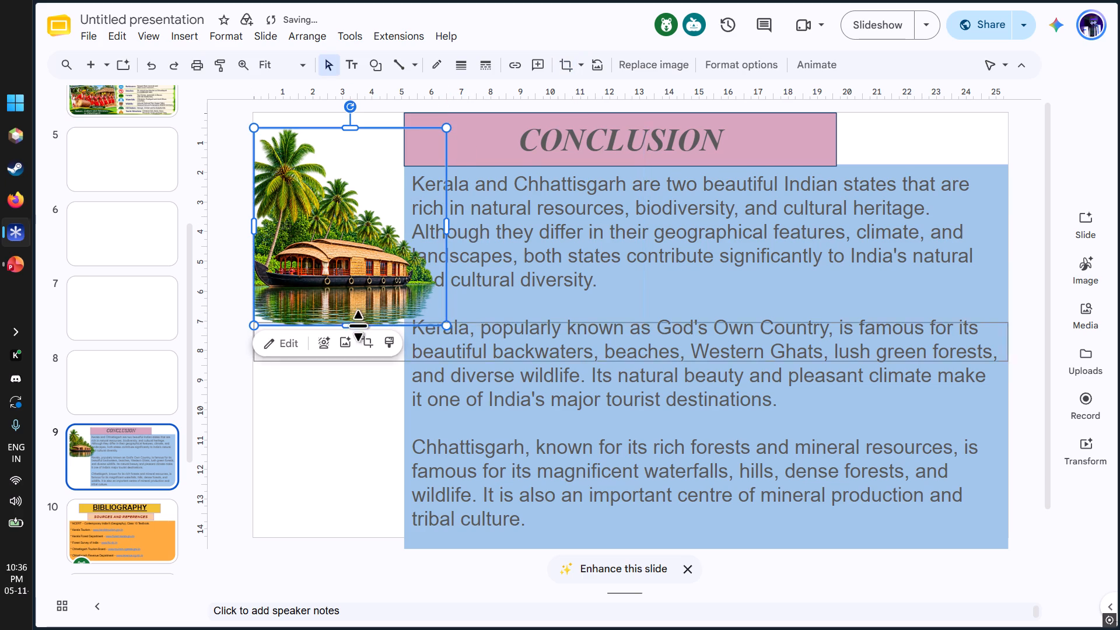
# Scale down the cropped houseboat picture and shift it into the blank margin so it clears the blue conclusion text box.
pyautogui.moveTo(443, 326); pyautogui.dragTo(414, 313)
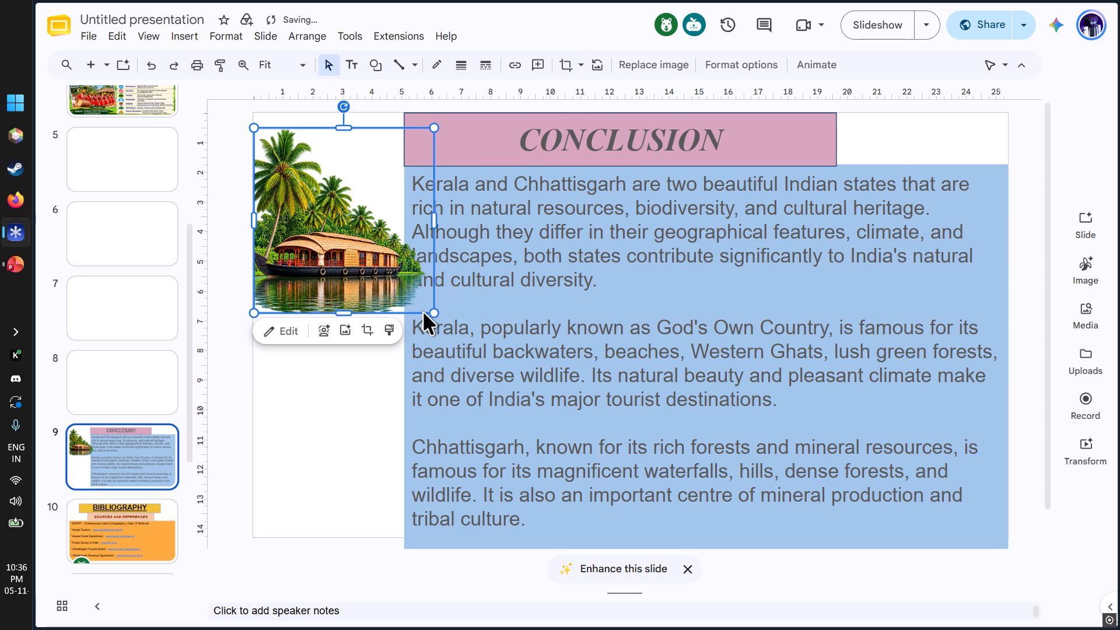
pyautogui.moveTo(436, 306); pyautogui.dragTo(429, 301)
pyautogui.hotkey('ctrl', 'z')
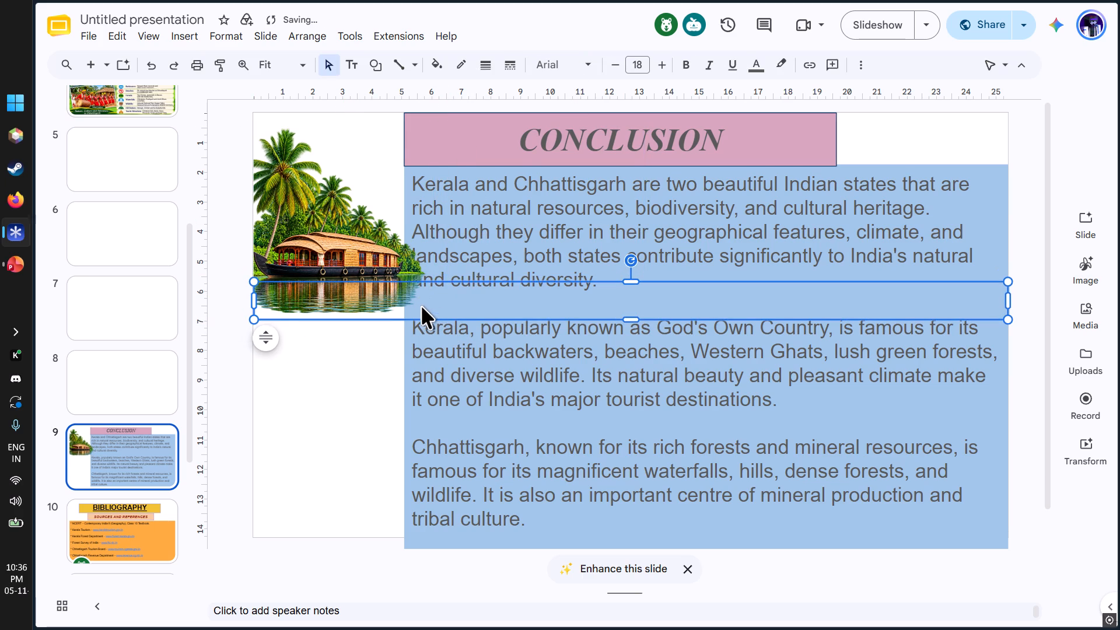
pyautogui.click(342, 212)
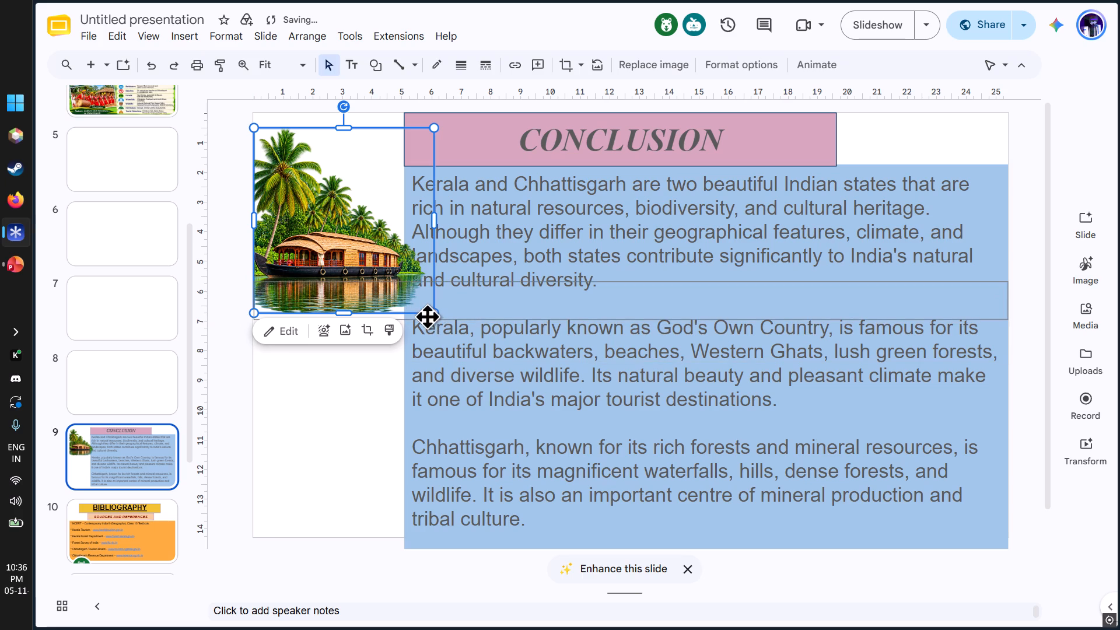
pyautogui.keyDown('ctrl'); pyautogui.moveTo(433, 310); pyautogui.dragTo(414, 300); pyautogui.keyUp('ctrl')
pyautogui.moveTo(355, 226); pyautogui.dragTo(346, 226)
pyautogui.click(885, 122)
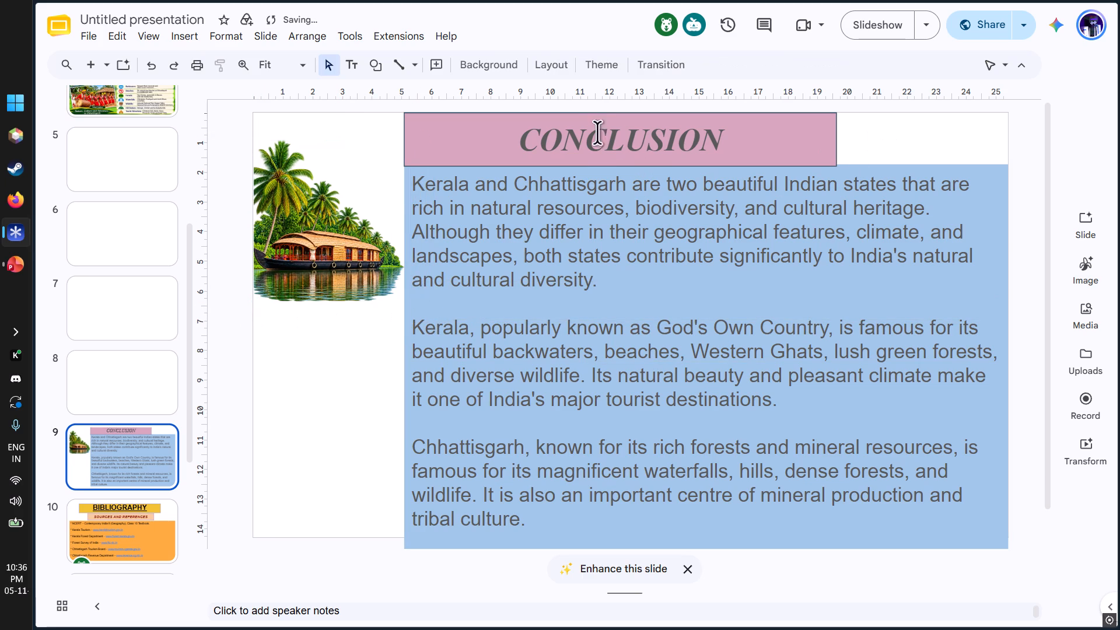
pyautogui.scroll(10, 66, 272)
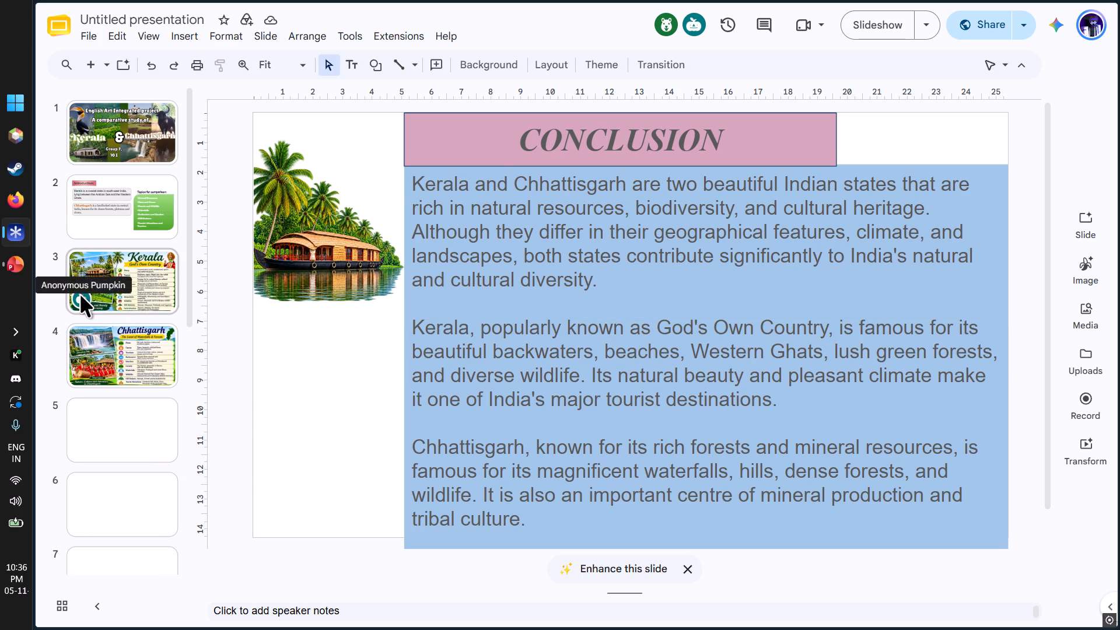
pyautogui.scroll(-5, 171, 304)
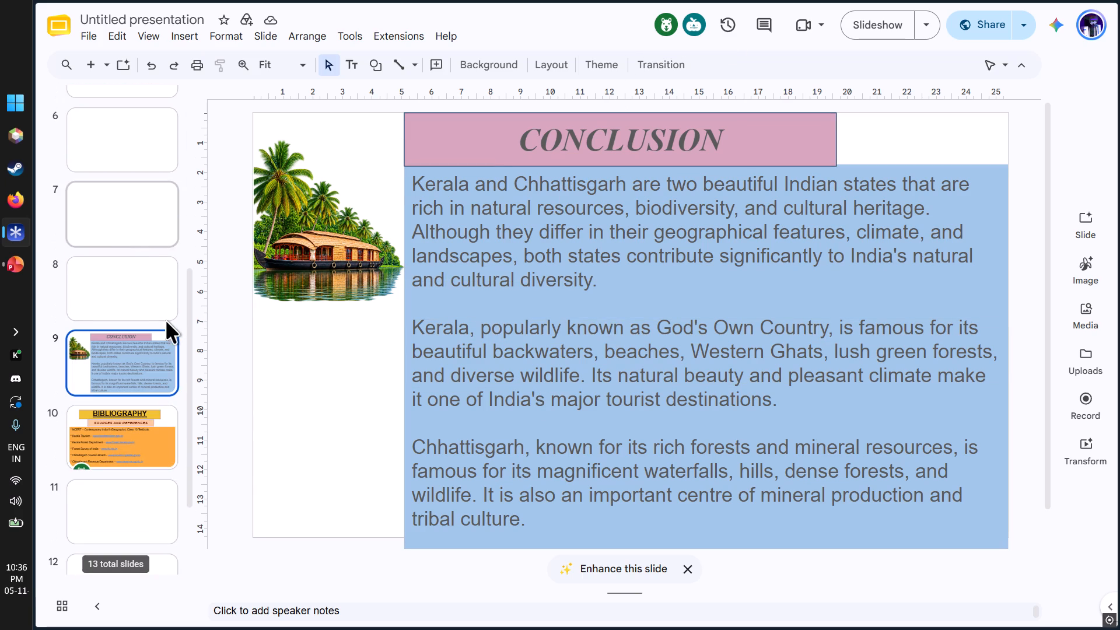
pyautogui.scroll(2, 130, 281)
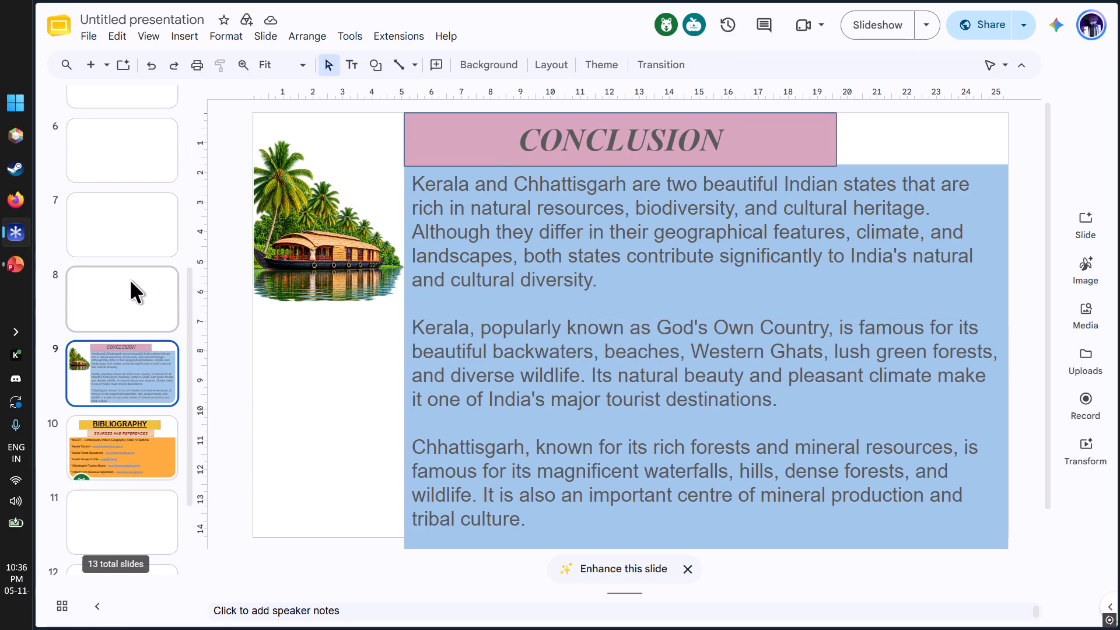
# Review the Kerala, Introduction and title slides, finishing on the Introduction slide.
pyautogui.scroll(7, 130, 281)
pyautogui.click(98, 272)
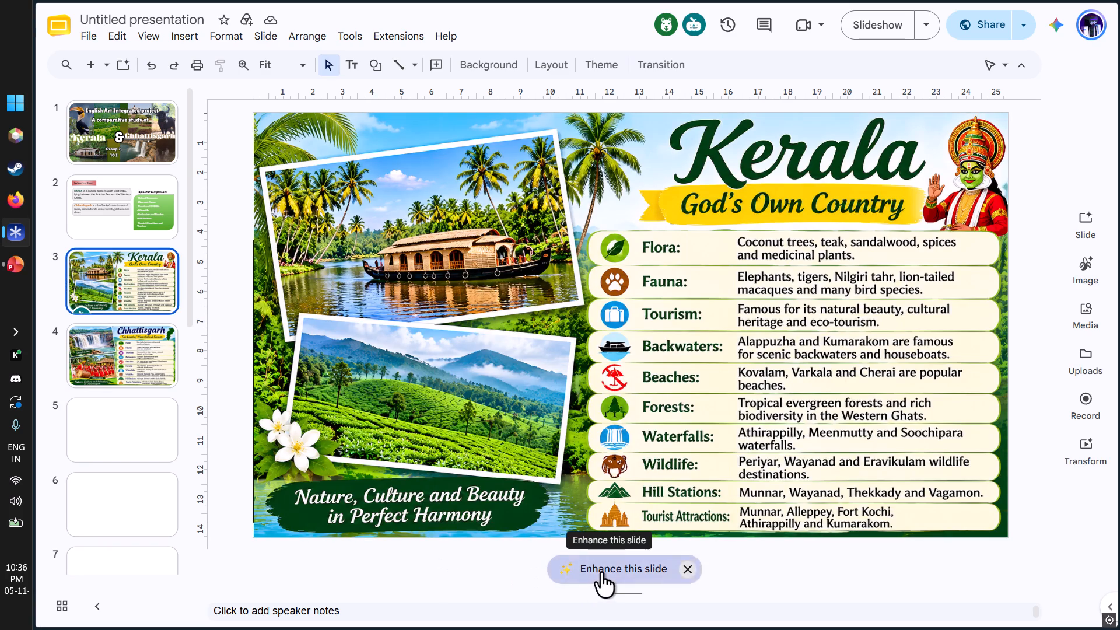
pyautogui.click(93, 204)
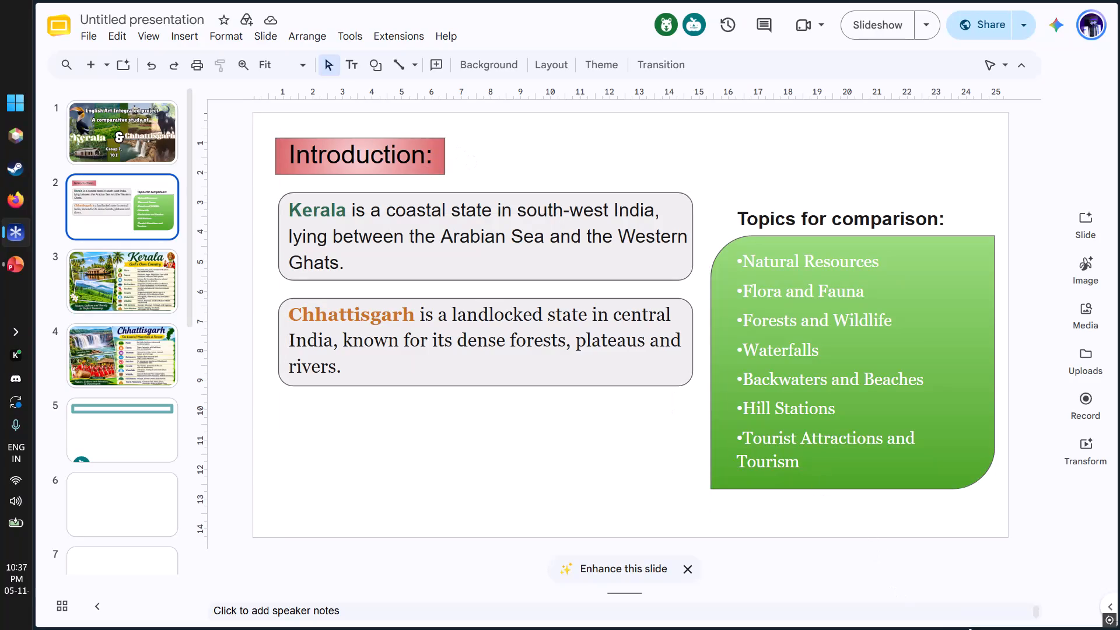
pyautogui.click(114, 127)
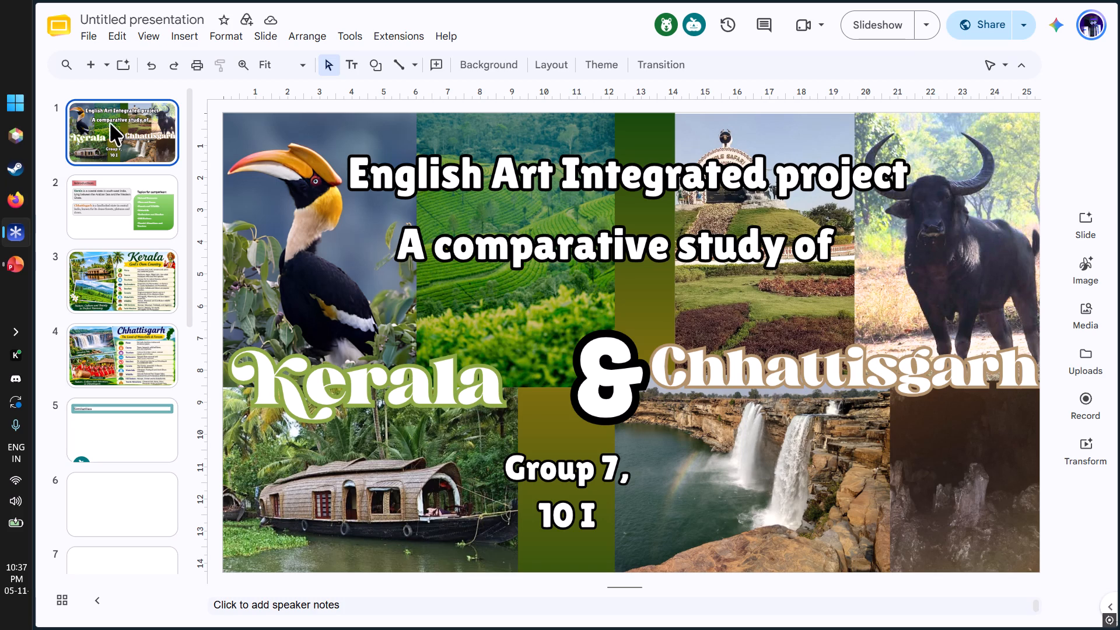
pyautogui.click(102, 187)
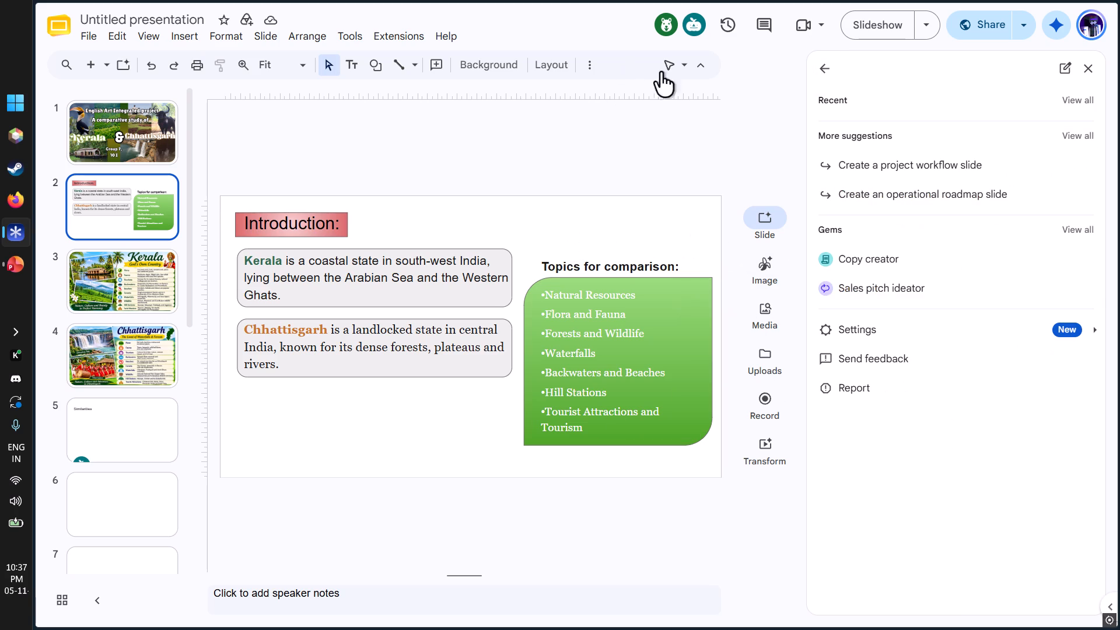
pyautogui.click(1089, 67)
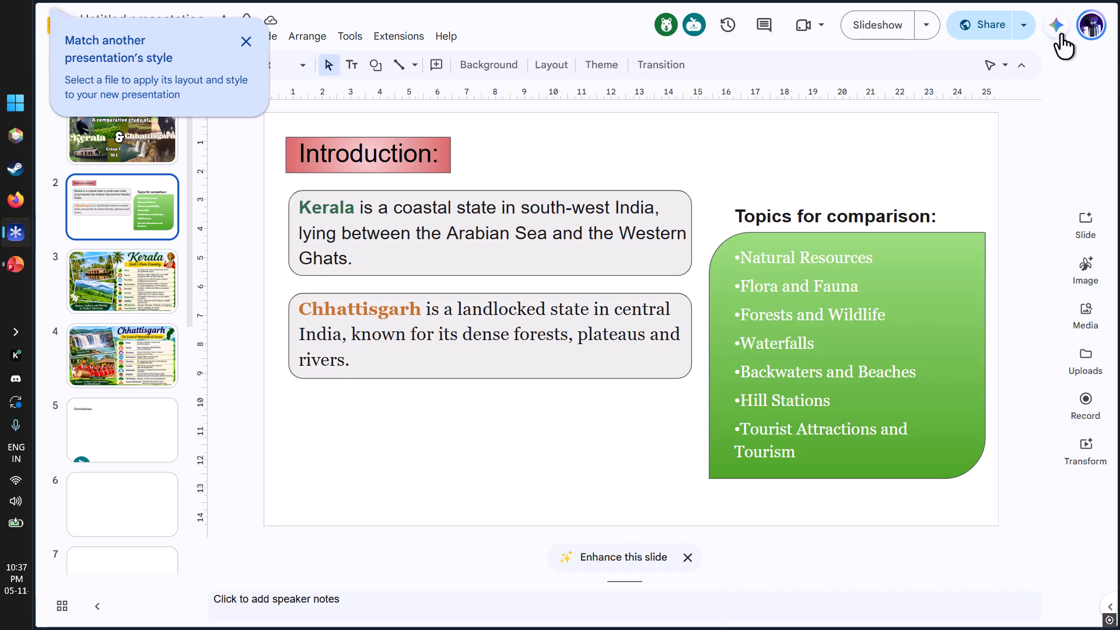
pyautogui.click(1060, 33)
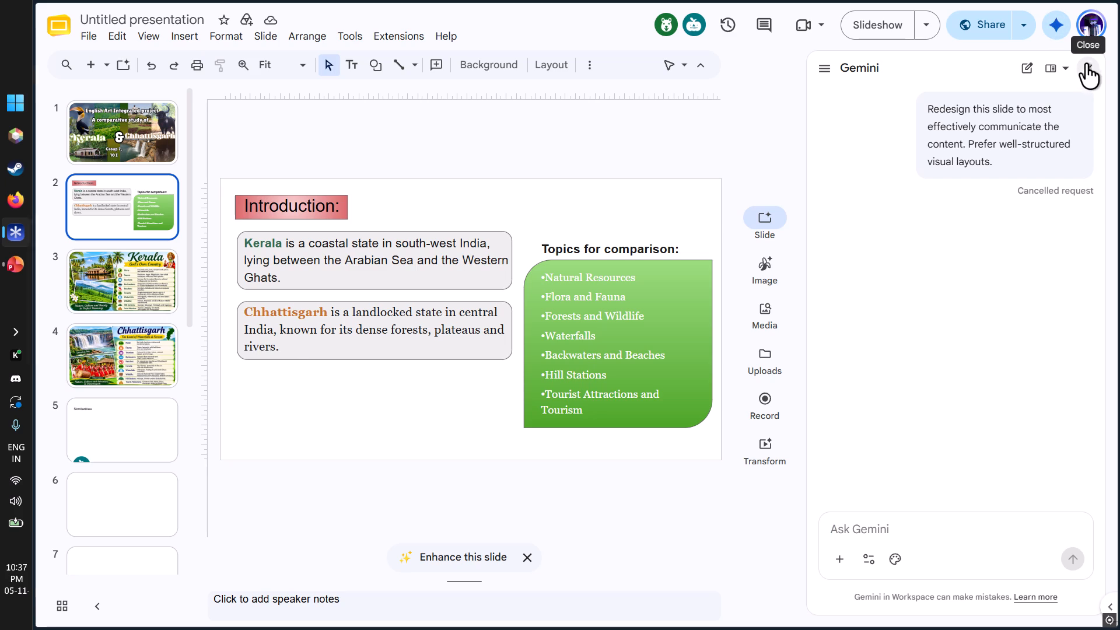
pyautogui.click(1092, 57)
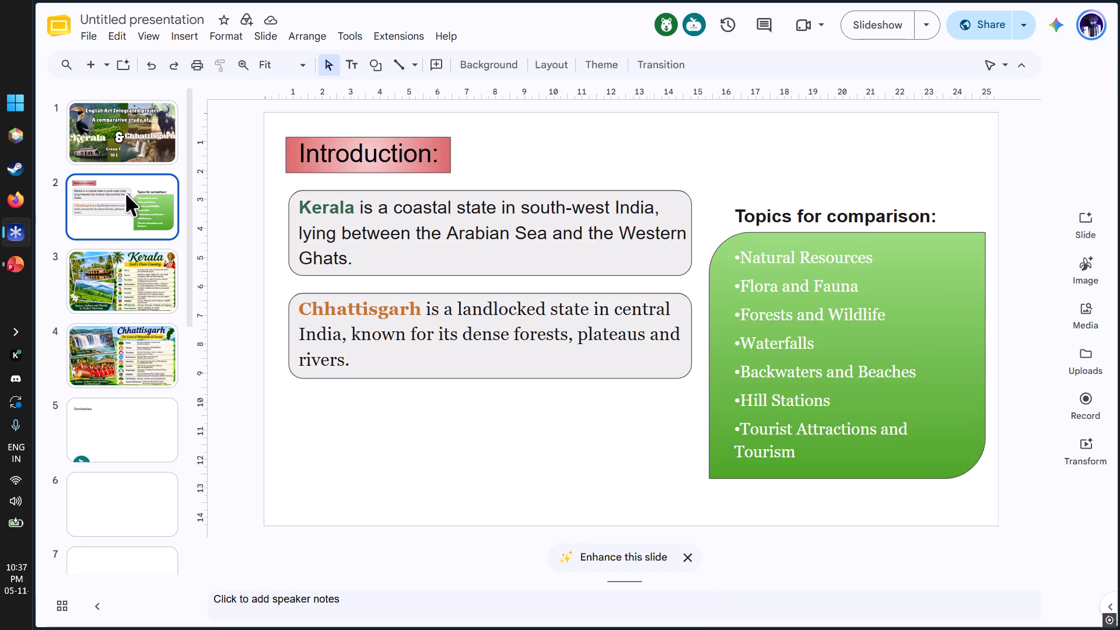
# Look over the Similarities slide, the Bibliography slide with its linked references, and the title slide.
pyautogui.click(78, 446)
pyautogui.click(102, 440)
pyautogui.click(108, 408)
pyautogui.scroll(-6, 115, 297)
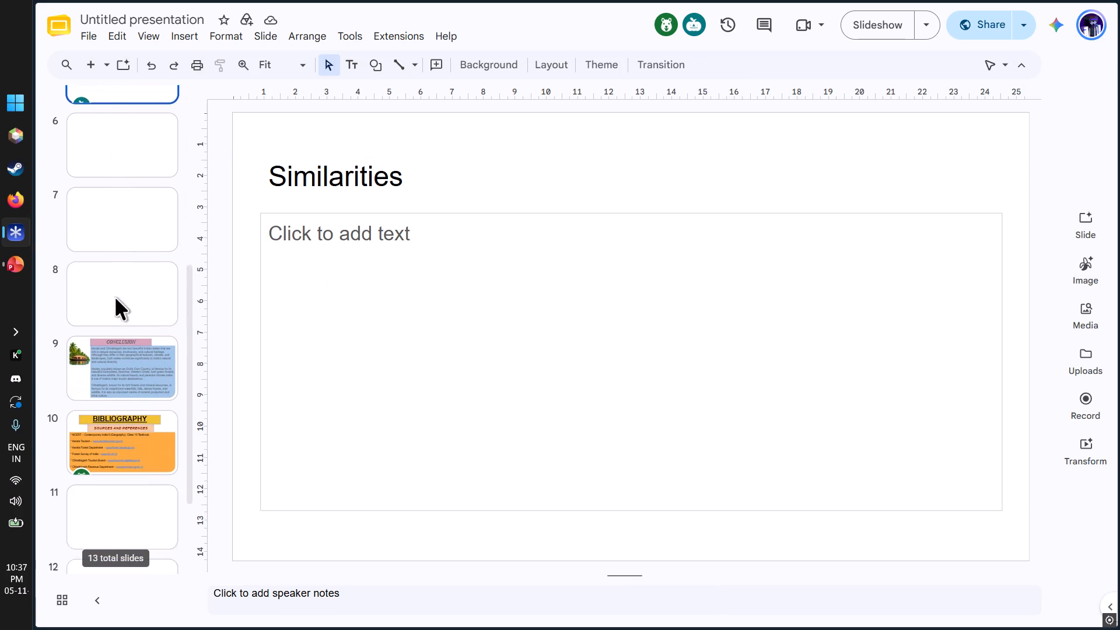
pyautogui.scroll(-4, 115, 297)
pyautogui.click(110, 313)
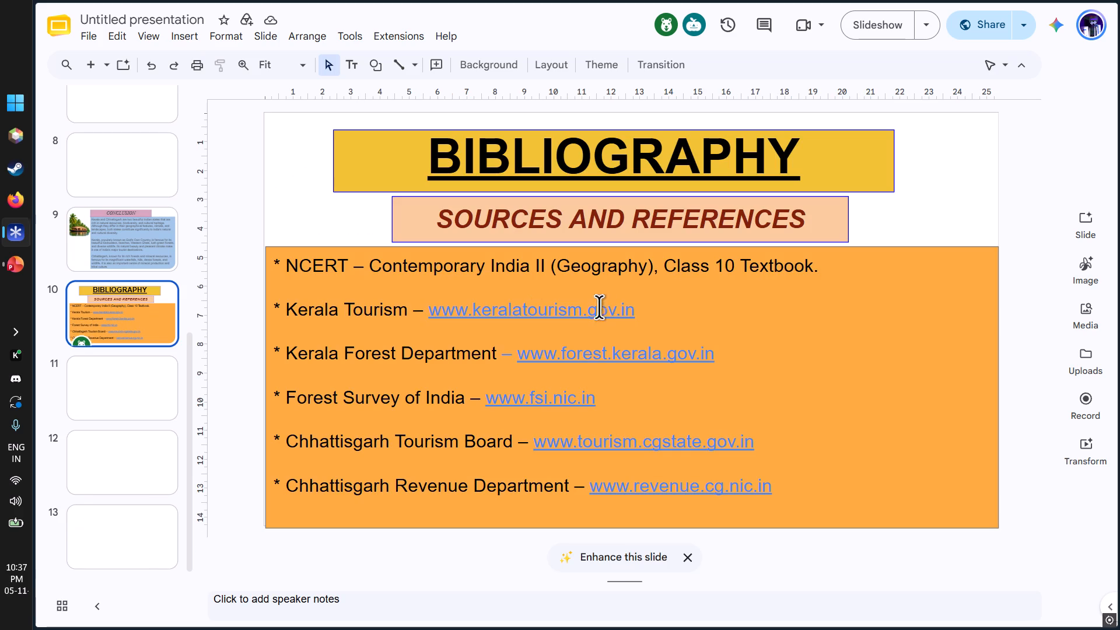
pyautogui.scroll(13, 168, 334)
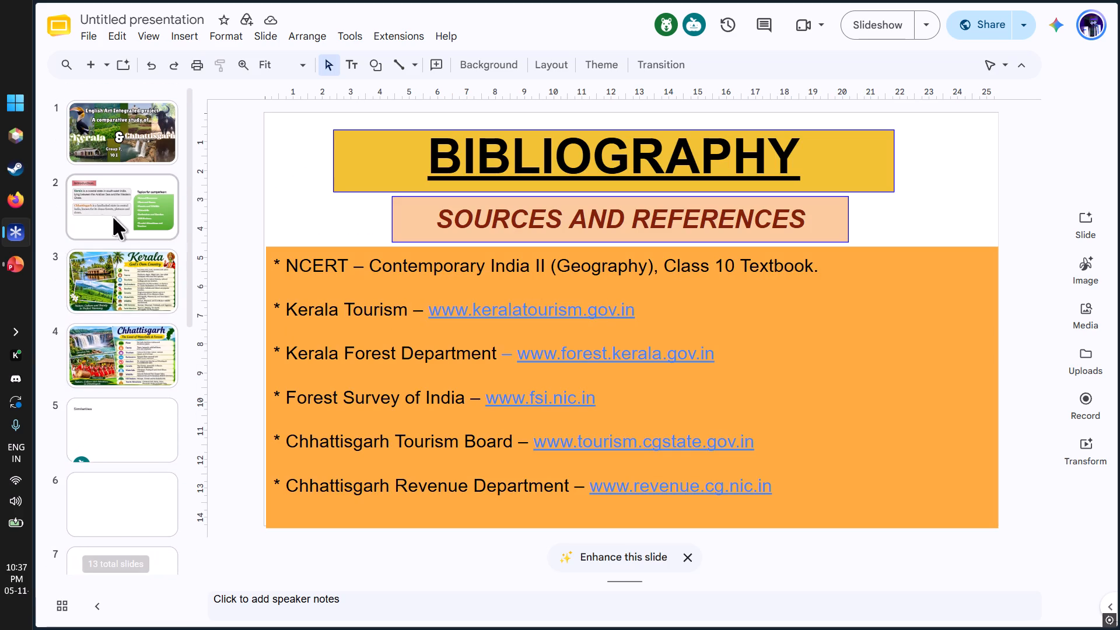
pyautogui.click(86, 132)
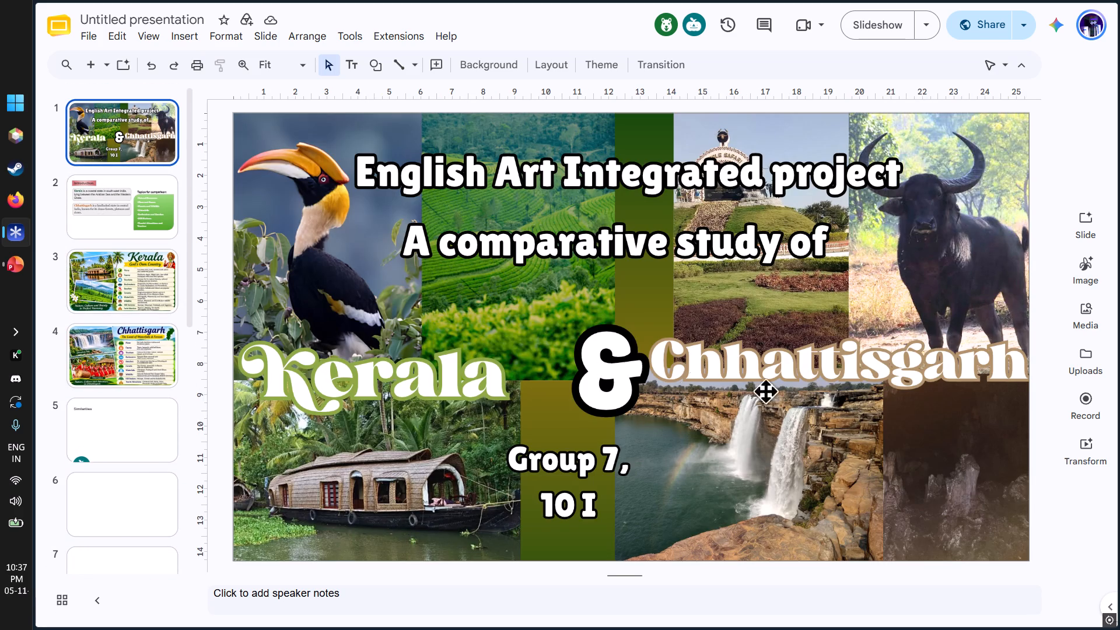